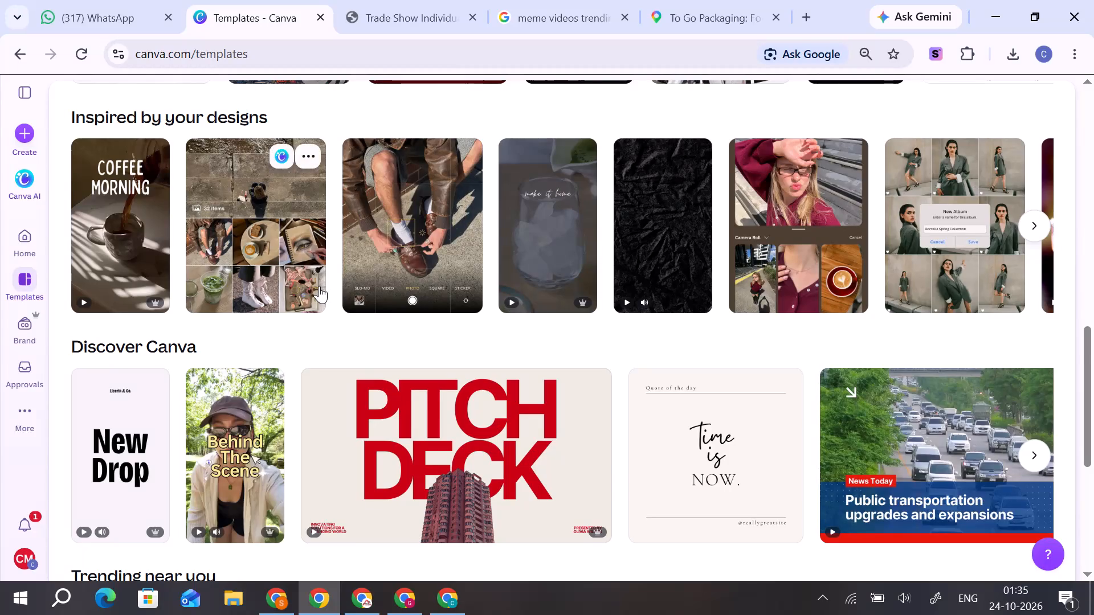
Browse further through the template collections to examine the designs under Trending near you.
{"action": "scroll", "coordinate": [408, 316], "scroll_direction": "down", "scroll_amount": 1}
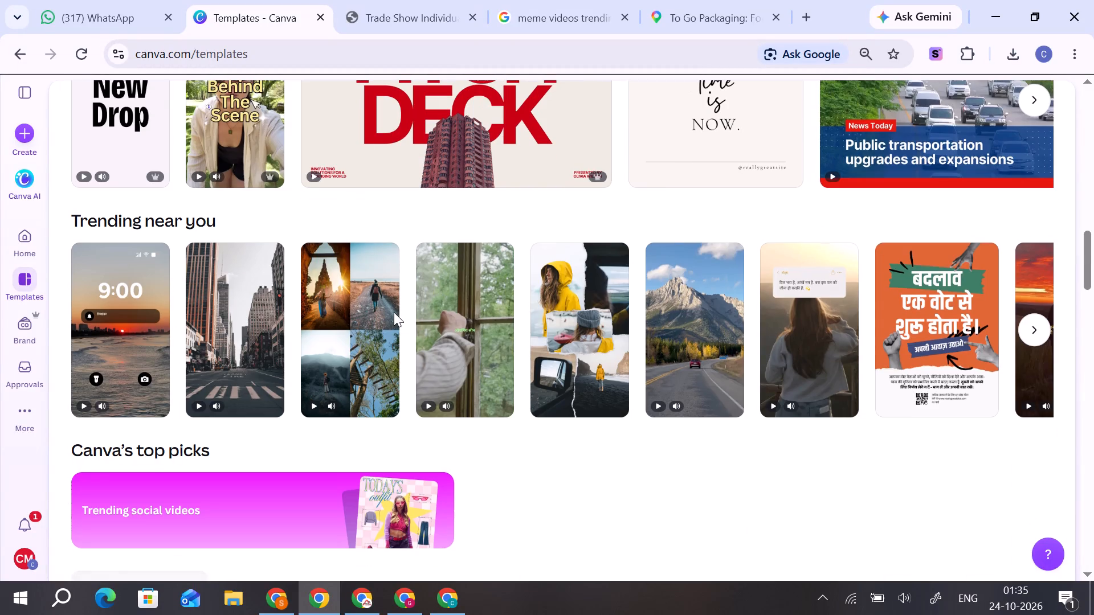
Browse the mixed template feed below Canva's top picks to examine the video, poster, presentation and social media designs.
{"action": "scroll", "coordinate": [394, 312], "scroll_direction": "down", "scroll_amount": 1}
{"action": "scroll", "coordinate": [578, 269], "scroll_direction": "down", "scroll_amount": 3}
{"action": "scroll", "coordinate": [513, 292], "scroll_direction": "down", "scroll_amount": 2}
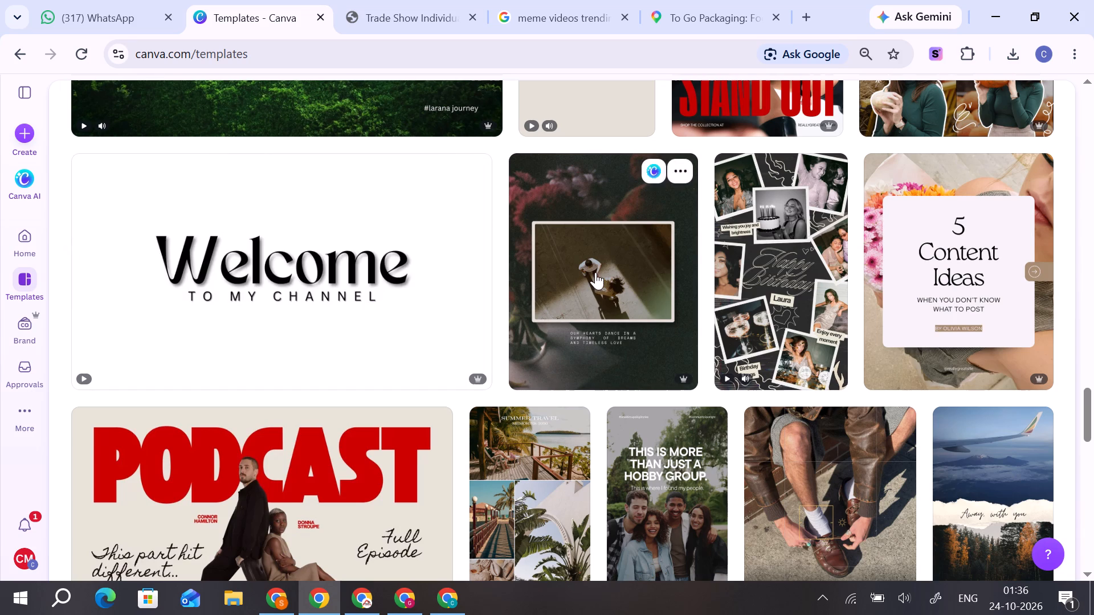
{"action": "scroll", "coordinate": [660, 331], "scroll_direction": "down", "scroll_amount": 1}
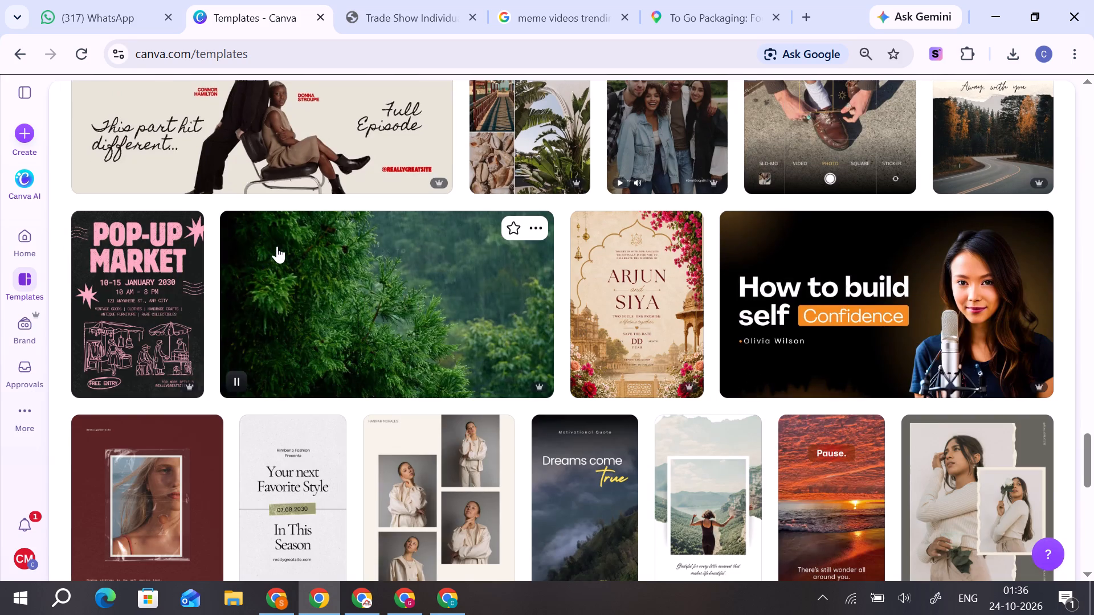
{"action": "scroll", "coordinate": [277, 247], "scroll_direction": "down", "scroll_amount": 2}
{"action": "scroll", "coordinate": [583, 233], "scroll_direction": "down", "scroll_amount": 1}
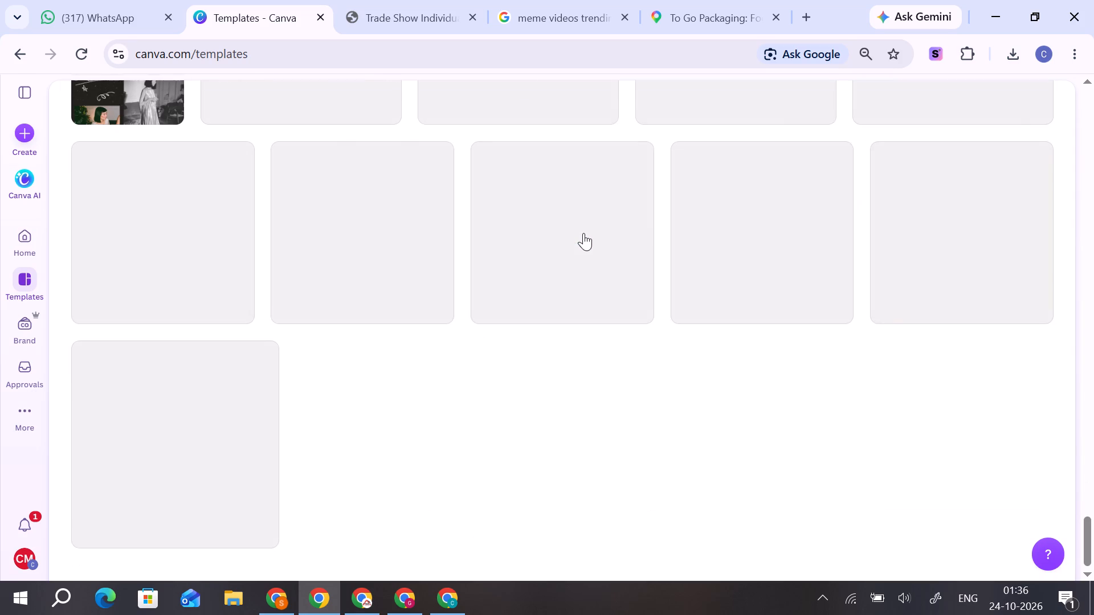
{"action": "scroll", "coordinate": [583, 233], "scroll_direction": "down", "scroll_amount": 2}
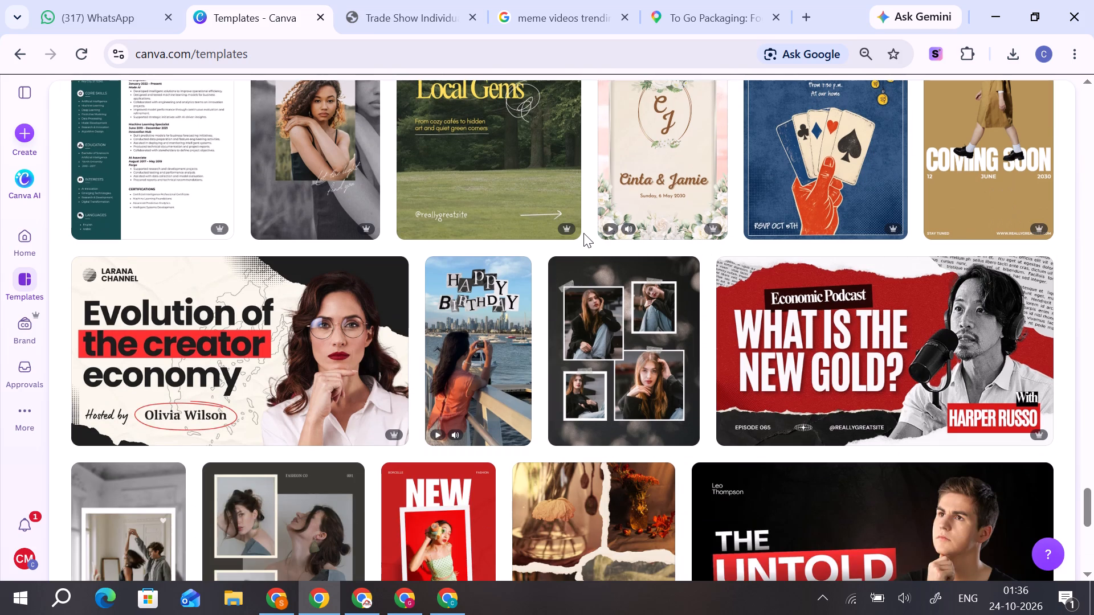
{"action": "scroll", "coordinate": [583, 233], "scroll_direction": "down", "scroll_amount": 1}
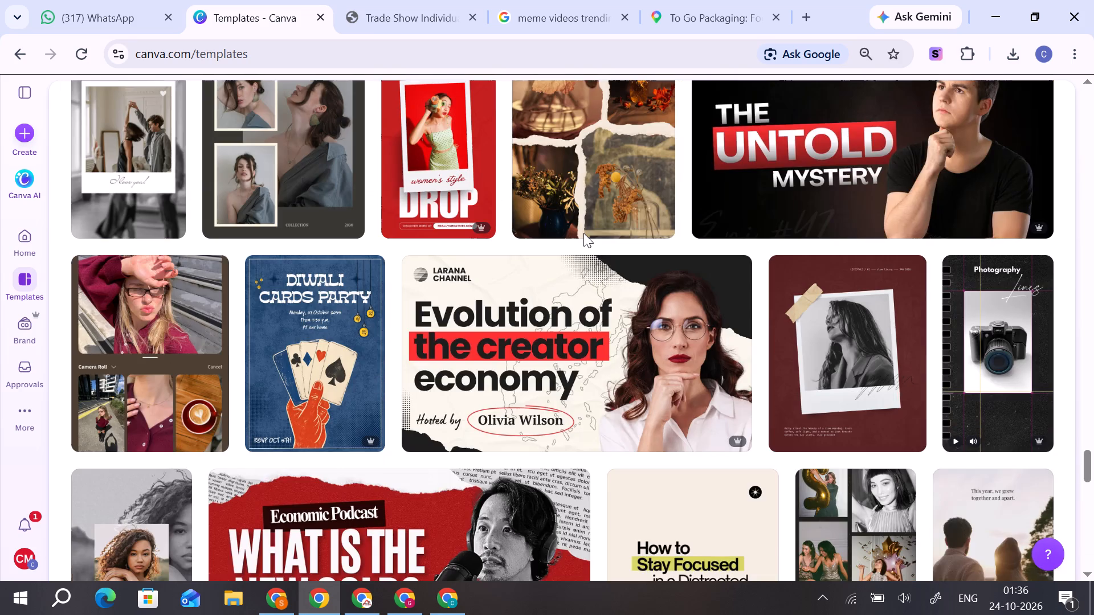
{"action": "scroll", "coordinate": [583, 233], "scroll_direction": "down", "scroll_amount": 1}
{"action": "scroll", "coordinate": [407, 169], "scroll_direction": "down", "scroll_amount": 1}
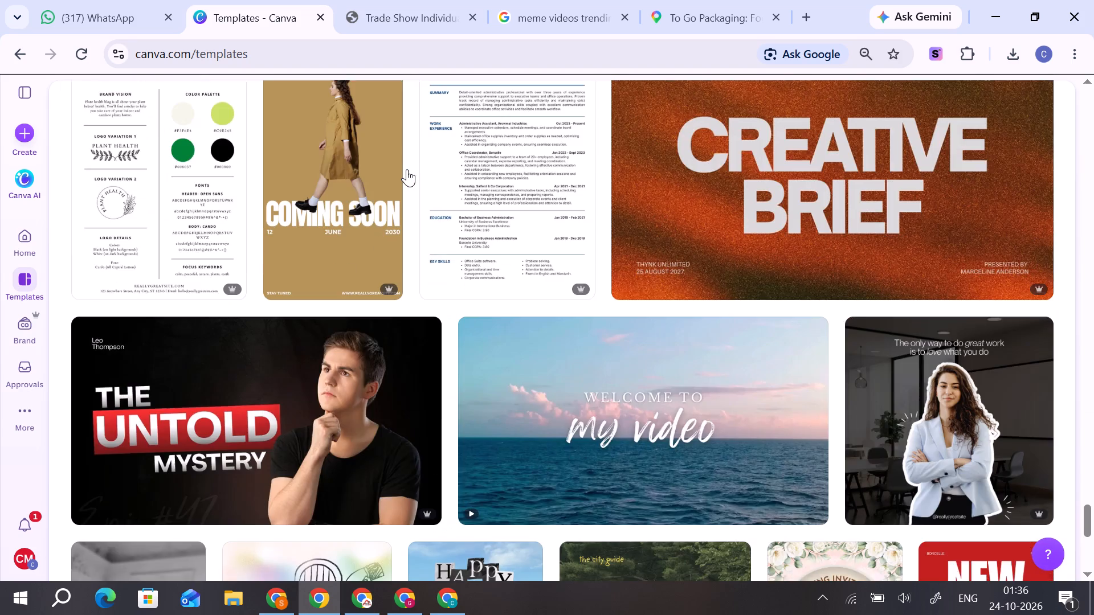
{"action": "scroll", "coordinate": [405, 177], "scroll_direction": "down", "scroll_amount": 1}
{"action": "scroll", "coordinate": [386, 178], "scroll_direction": "up", "scroll_amount": 1}
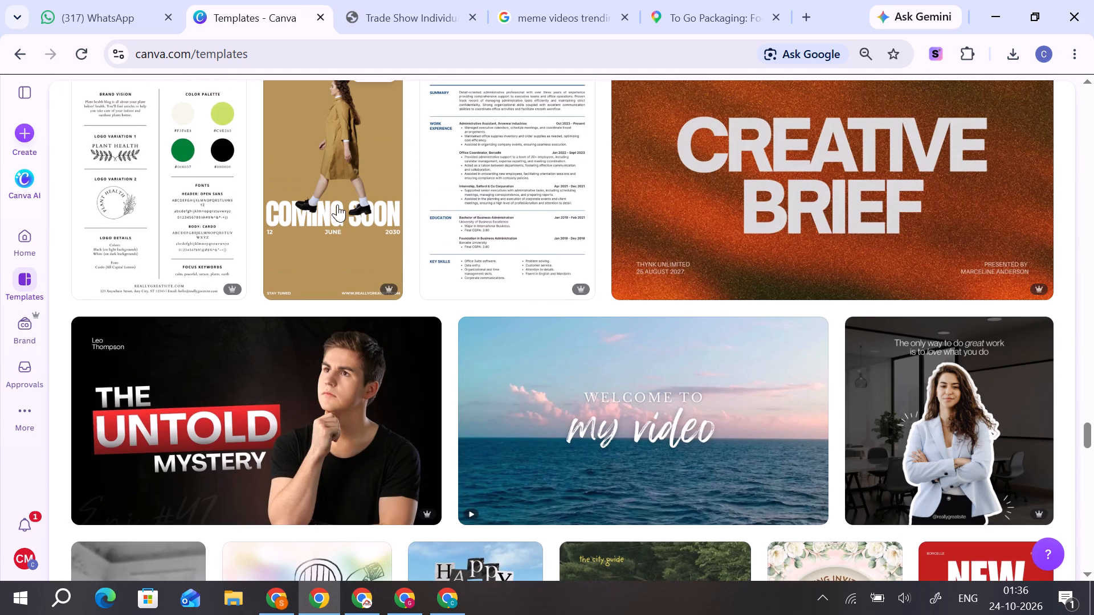
{"action": "scroll", "coordinate": [652, 219], "scroll_direction": "down", "scroll_amount": 1}
{"action": "scroll", "coordinate": [551, 218], "scroll_direction": "down", "scroll_amount": 1}
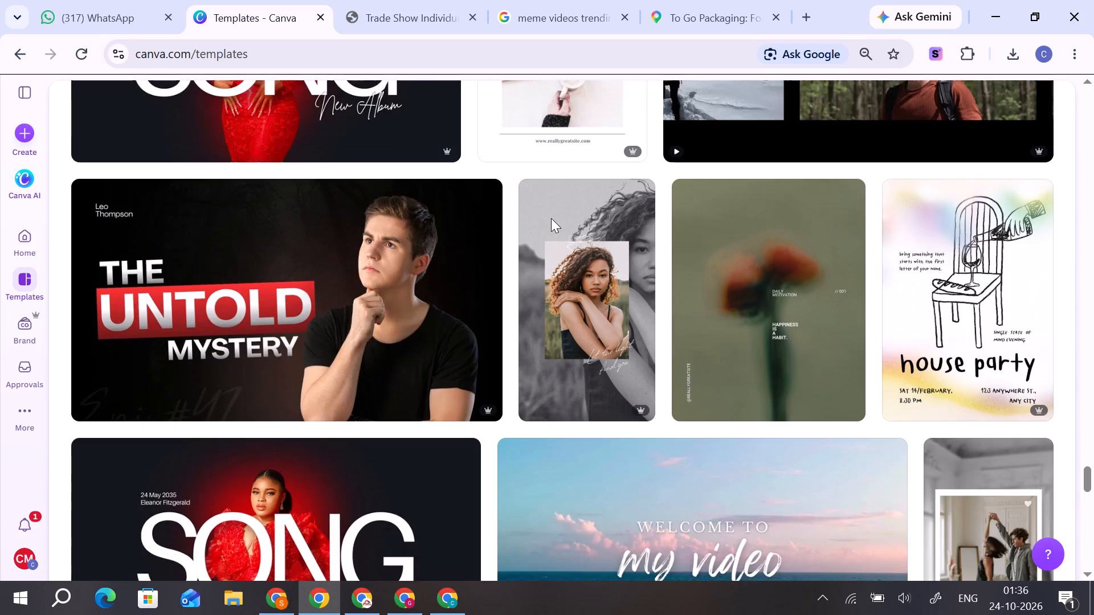
{"action": "scroll", "coordinate": [333, 272], "scroll_direction": "down", "scroll_amount": 2}
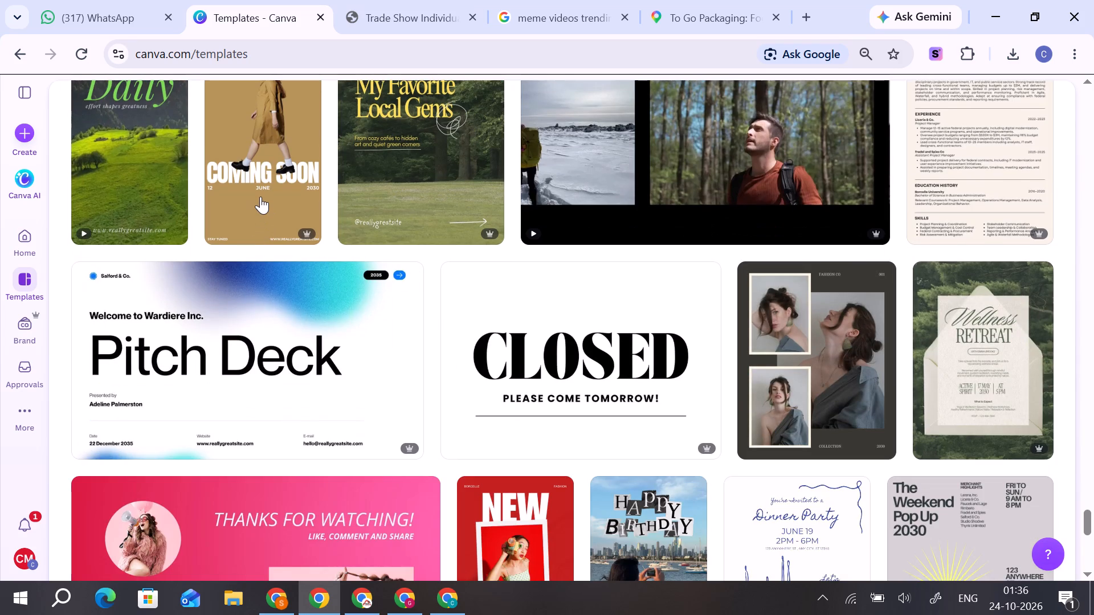
{"action": "scroll", "coordinate": [261, 196], "scroll_direction": "down", "scroll_amount": 2}
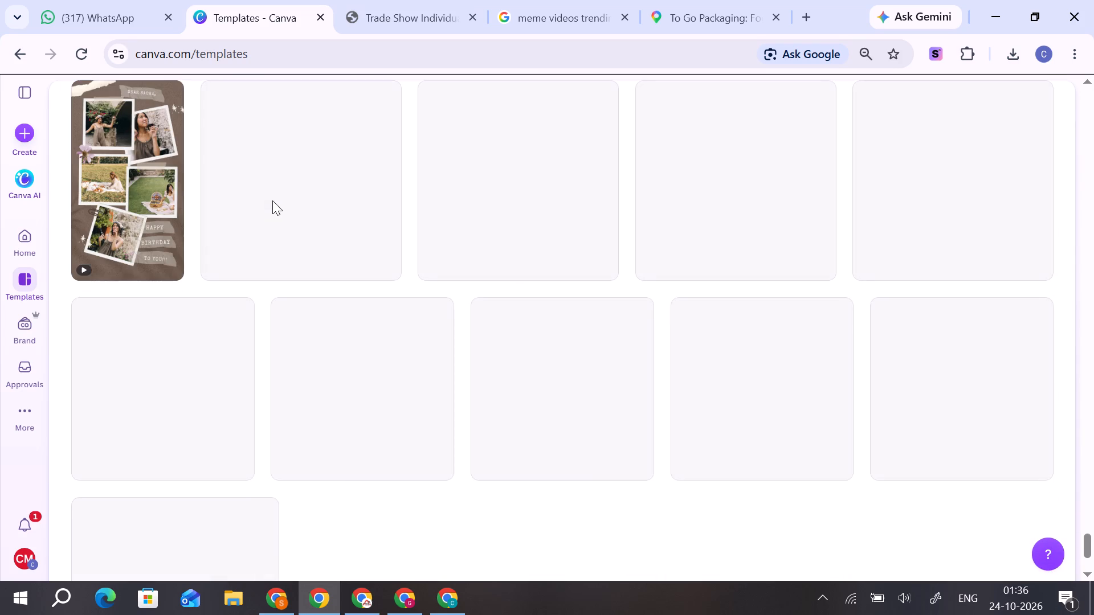
{"action": "scroll", "coordinate": [299, 206], "scroll_direction": "down", "scroll_amount": 1}
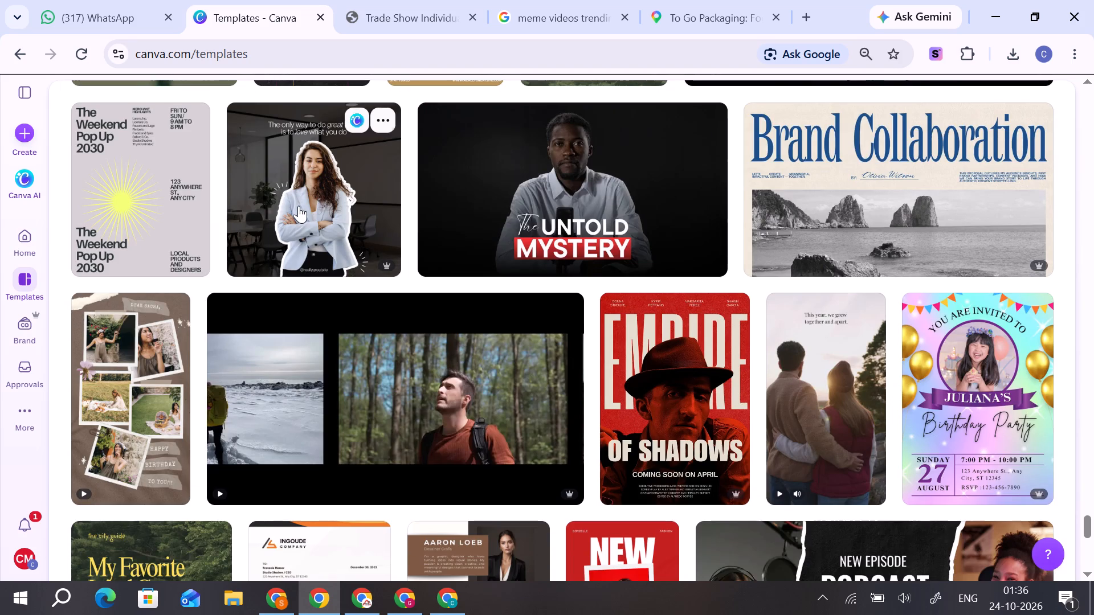
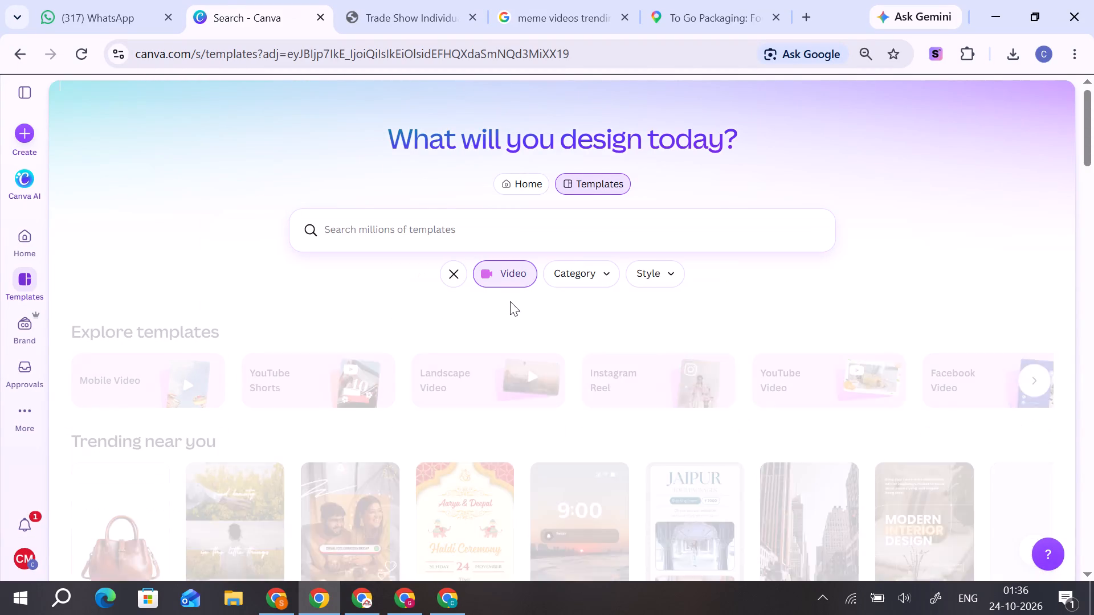
Browse the video templates to examine the designs under Trending near you and Mobile Videos.
{"action": "scroll", "coordinate": [510, 301], "scroll_direction": "down", "scroll_amount": 1}
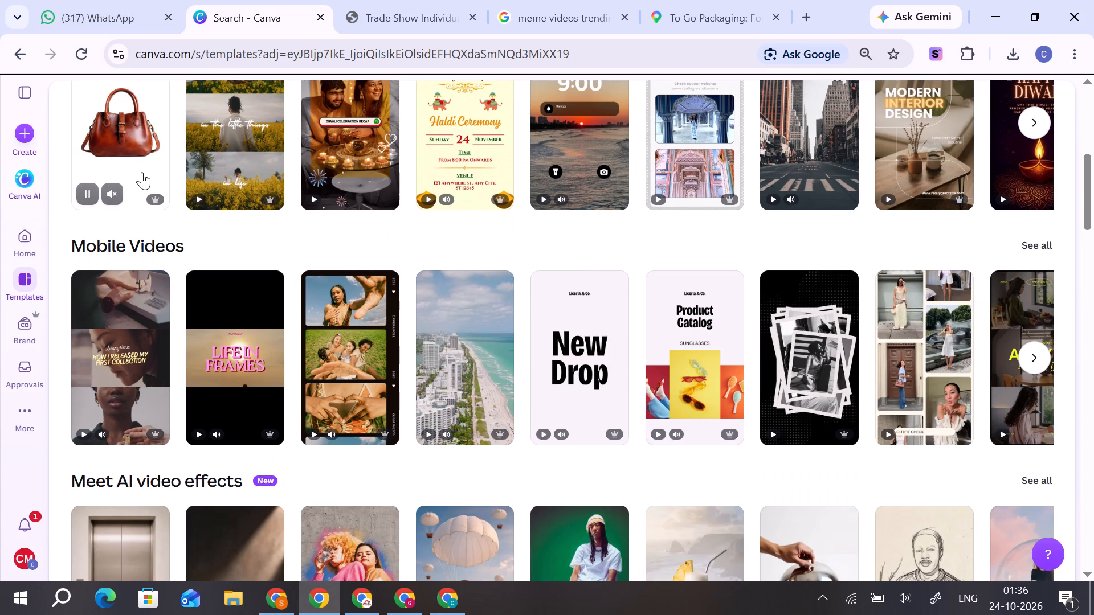
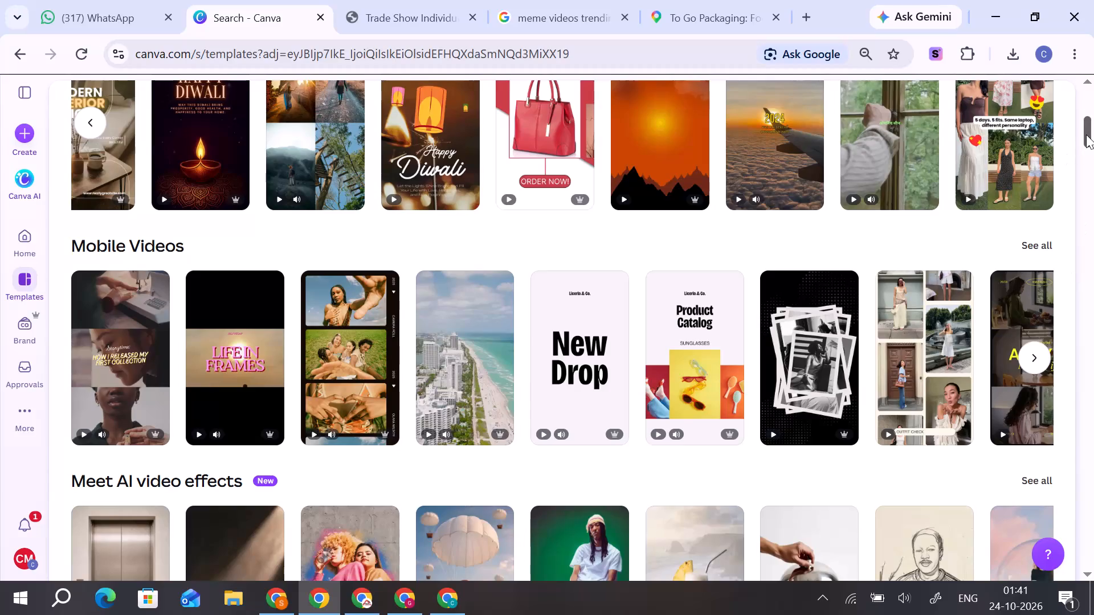
Check the start of the Trending near you row and open the full Meet AI video effects collection.
{"action": "left_click_drag", "start_coordinate": [1086, 134], "coordinate": [1086, 122]}
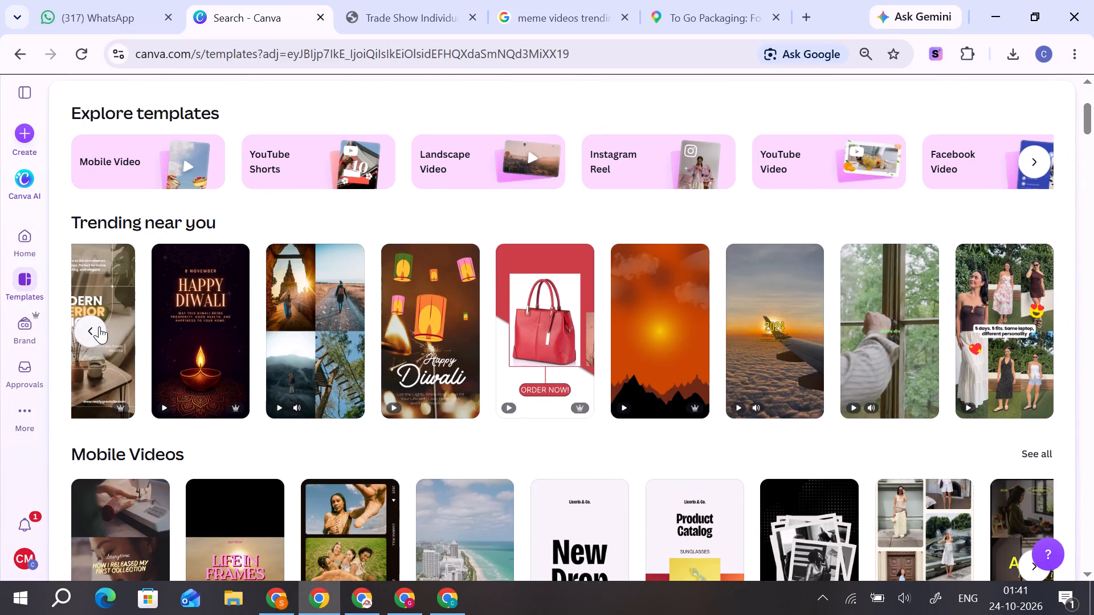
{"action": "left_click", "coordinate": [99, 326]}
{"action": "scroll", "coordinate": [238, 334], "scroll_direction": "down", "scroll_amount": 2}
{"action": "scroll", "coordinate": [240, 334], "scroll_direction": "up", "scroll_amount": 1}
{"action": "left_click", "coordinate": [1036, 266]}
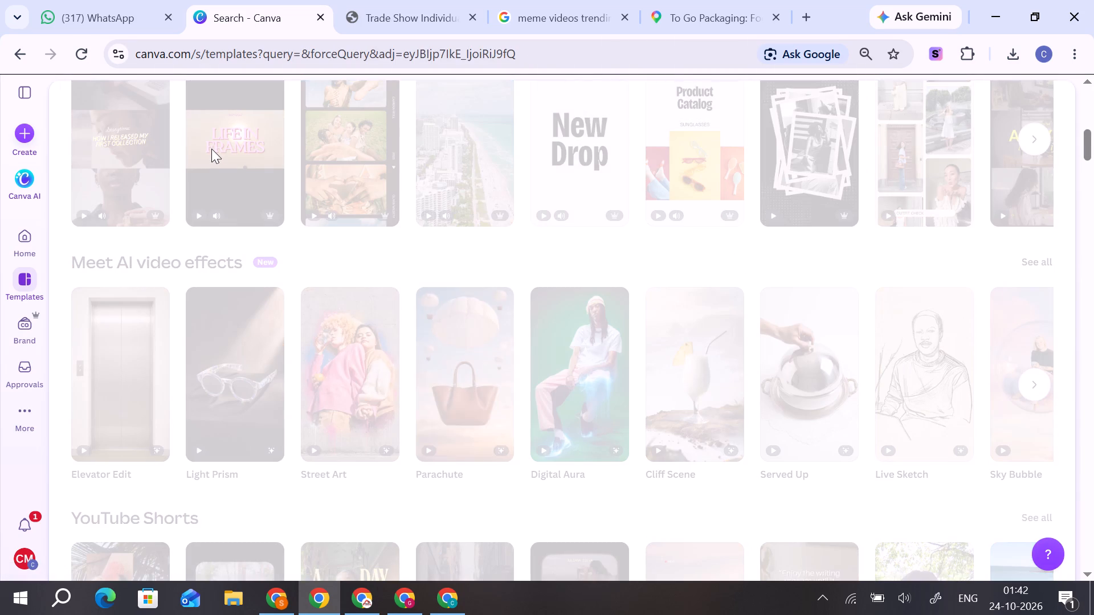
Clear the AI Video Effects filter and filter the templates by Video.
{"action": "left_click", "coordinate": [513, 281]}
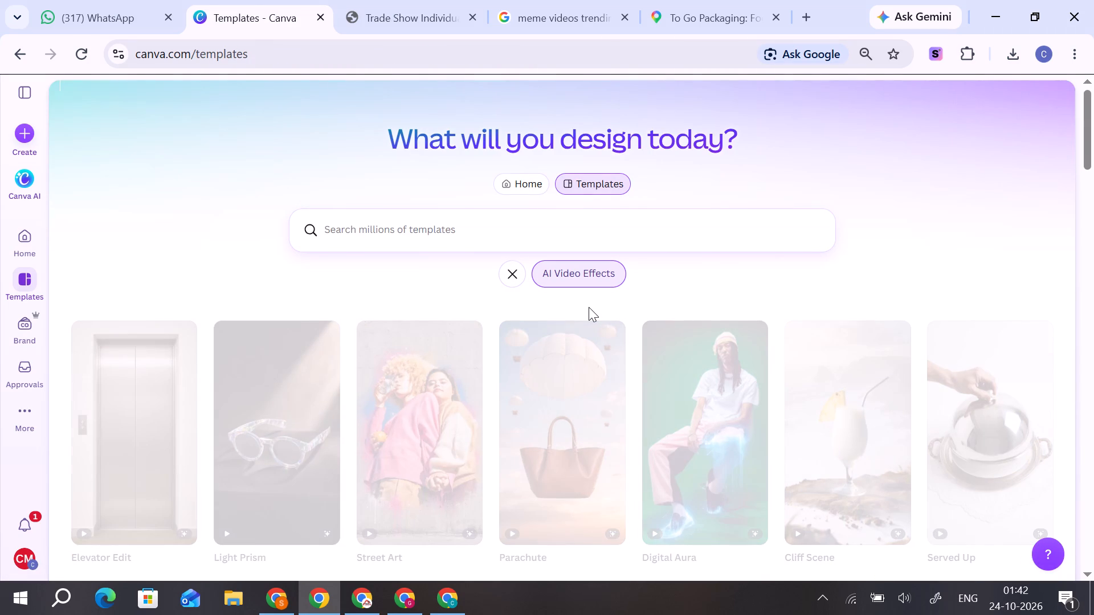
{"action": "scroll", "coordinate": [577, 374], "scroll_direction": "down", "scroll_amount": 2}
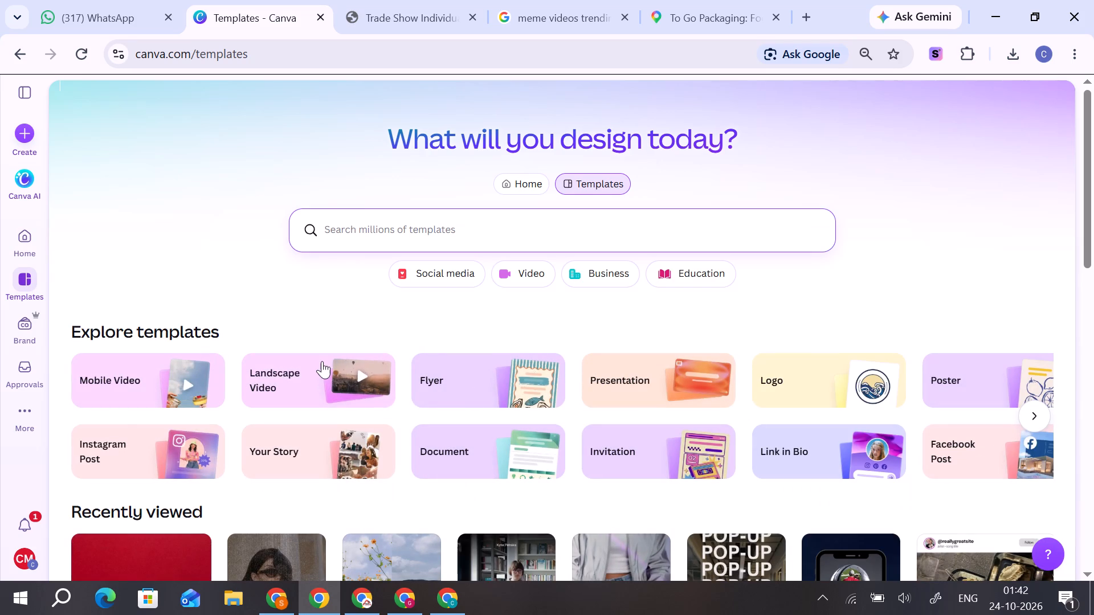
{"action": "left_click", "coordinate": [517, 264]}
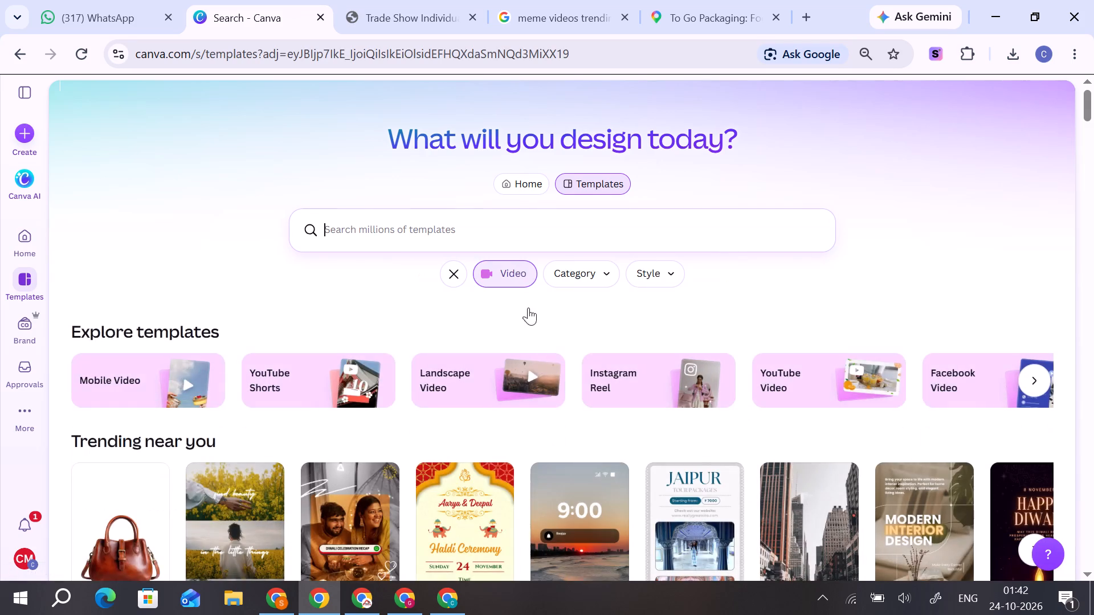
Look through the video template sections and open the full YouTube Shorts collection.
{"action": "scroll", "coordinate": [533, 355], "scroll_direction": "down", "scroll_amount": 1}
{"action": "scroll", "coordinate": [533, 355], "scroll_direction": "up", "scroll_amount": 1}
{"action": "scroll", "coordinate": [533, 355], "scroll_direction": "down", "scroll_amount": 1}
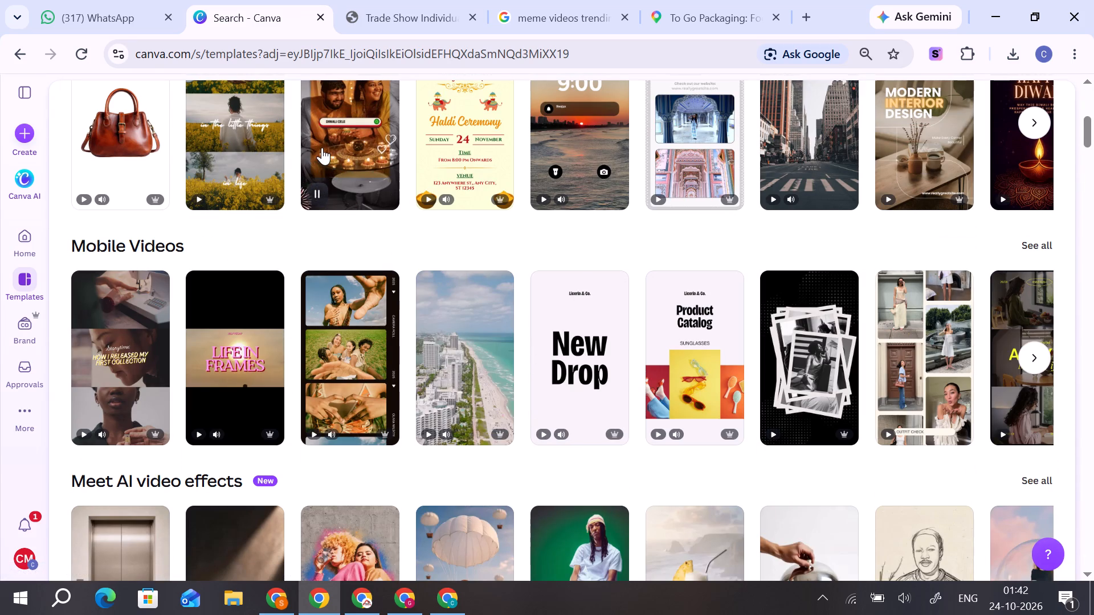
{"action": "scroll", "coordinate": [607, 344], "scroll_direction": "down", "scroll_amount": 1}
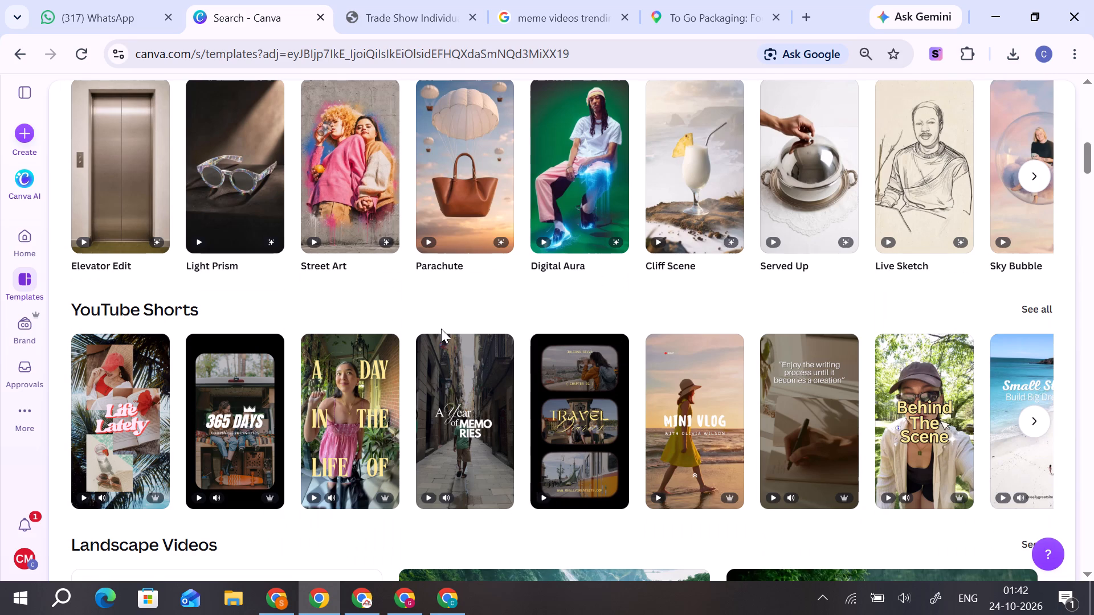
{"action": "left_click", "coordinate": [1044, 304]}
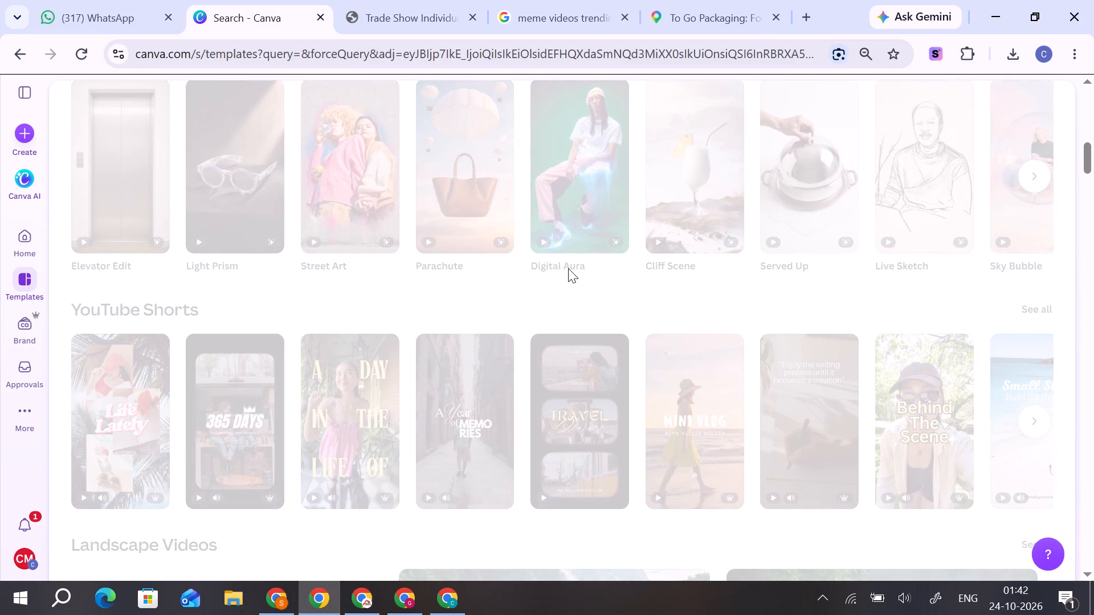
Browse the YouTube Shorts collection to examine its template designs.
{"action": "scroll", "coordinate": [436, 272], "scroll_direction": "down", "scroll_amount": 2}
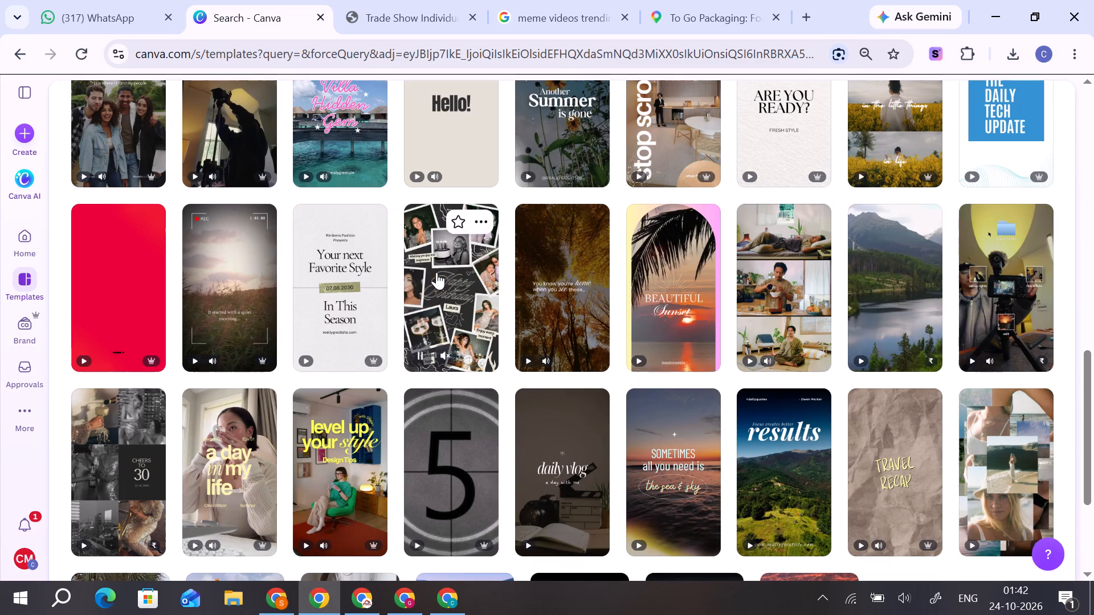
{"action": "scroll", "coordinate": [436, 272], "scroll_direction": "down", "scroll_amount": 1}
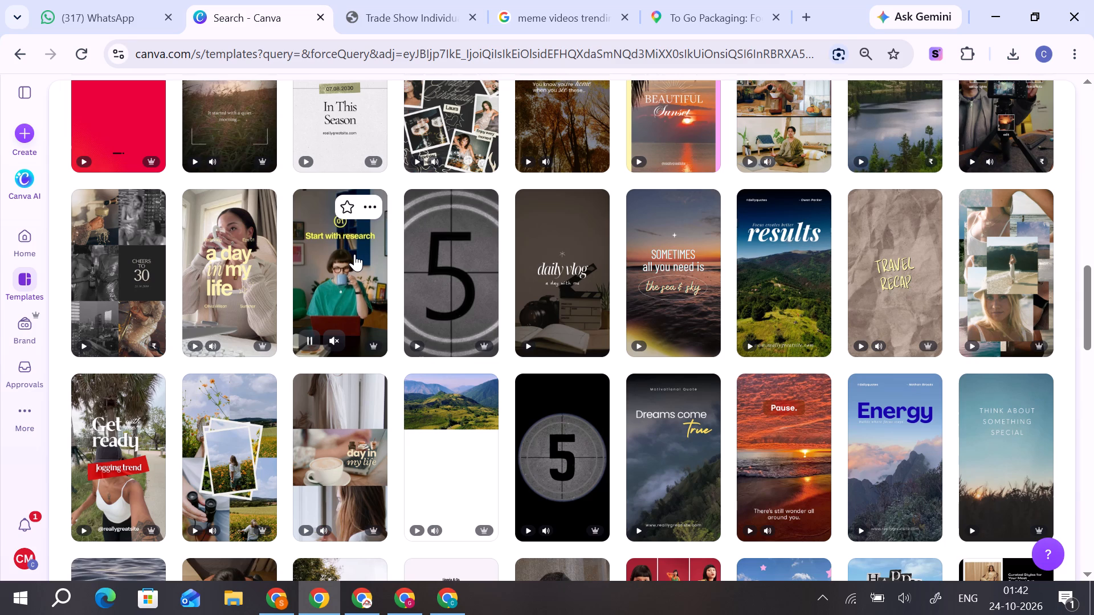
{"action": "scroll", "coordinate": [354, 254], "scroll_direction": "up", "scroll_amount": 1}
{"action": "scroll", "coordinate": [354, 254], "scroll_direction": "down", "scroll_amount": 1}
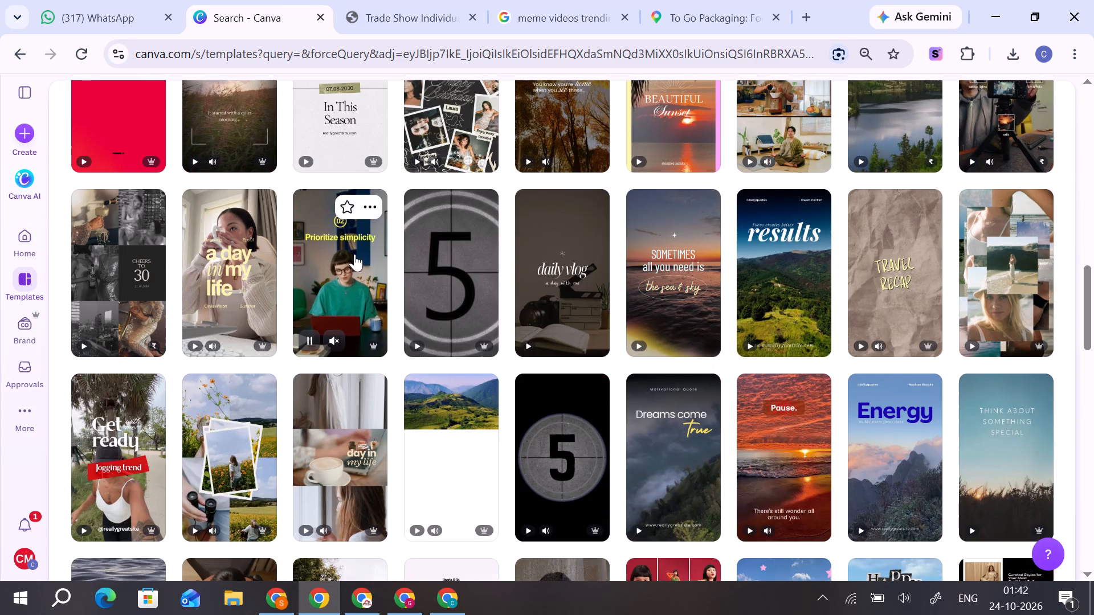
{"action": "scroll", "coordinate": [354, 254], "scroll_direction": "up", "scroll_amount": 1}
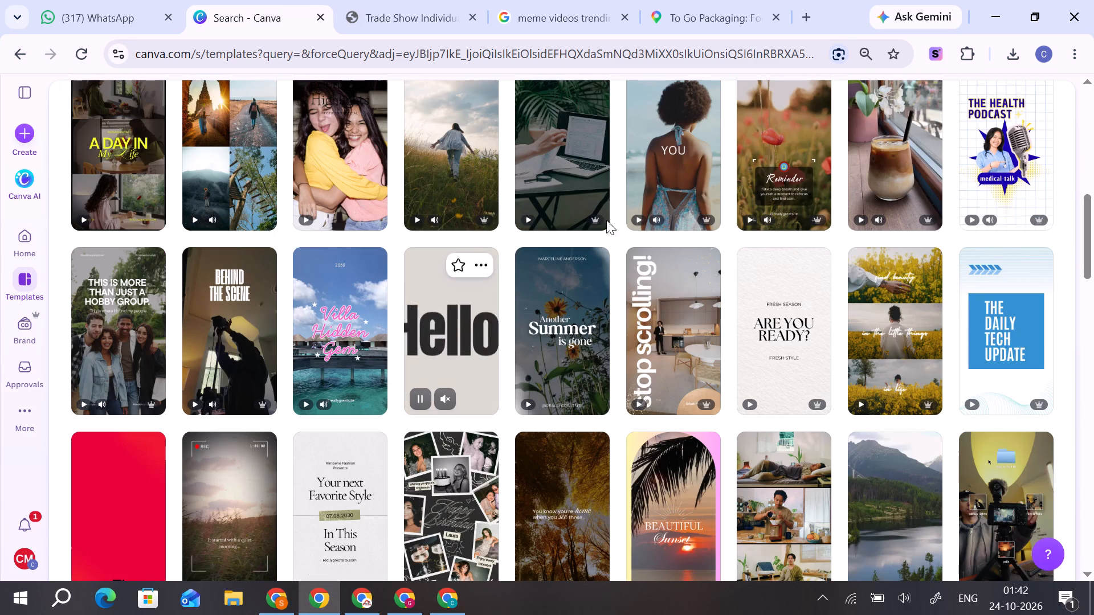
{"action": "scroll", "coordinate": [613, 218], "scroll_direction": "up", "scroll_amount": 1}
{"action": "scroll", "coordinate": [613, 218], "scroll_direction": "down", "scroll_amount": 1}
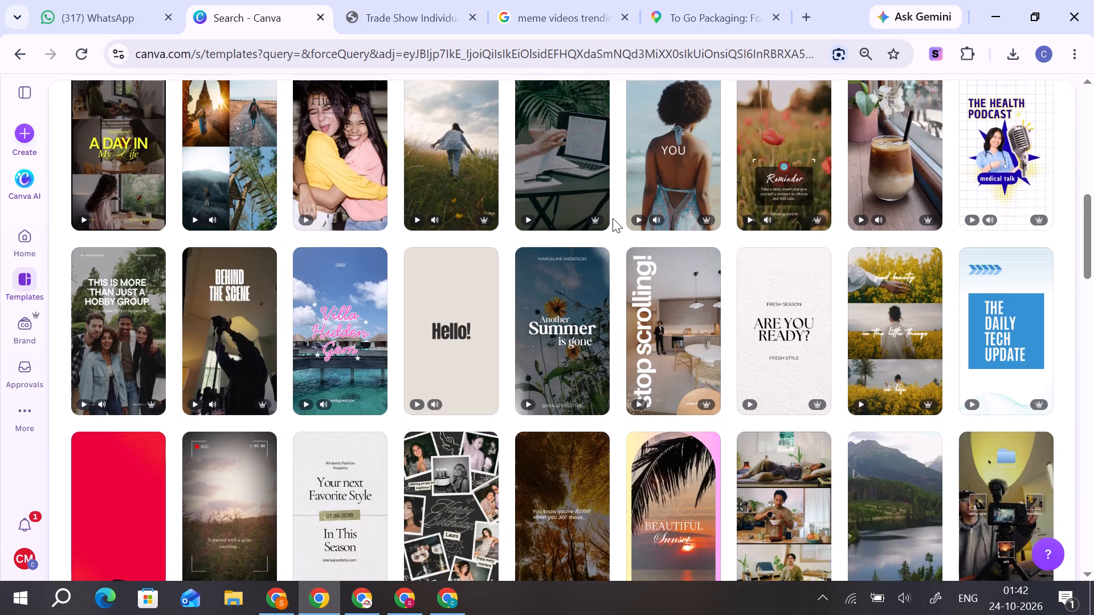
{"action": "scroll", "coordinate": [613, 218], "scroll_direction": "down", "scroll_amount": 2}
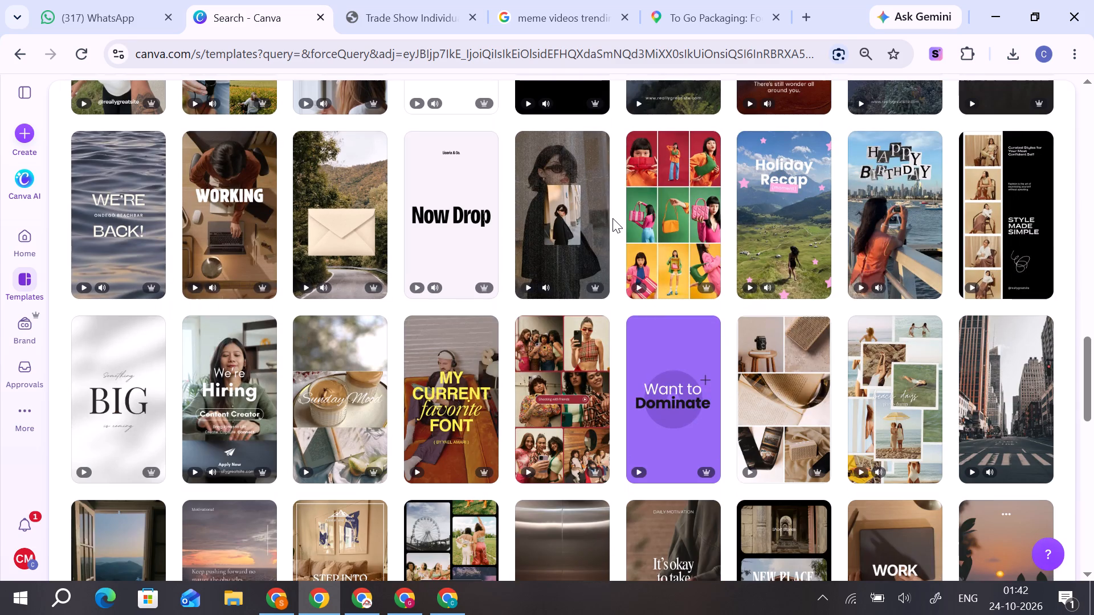
{"action": "scroll", "coordinate": [613, 218], "scroll_direction": "down", "scroll_amount": 3}
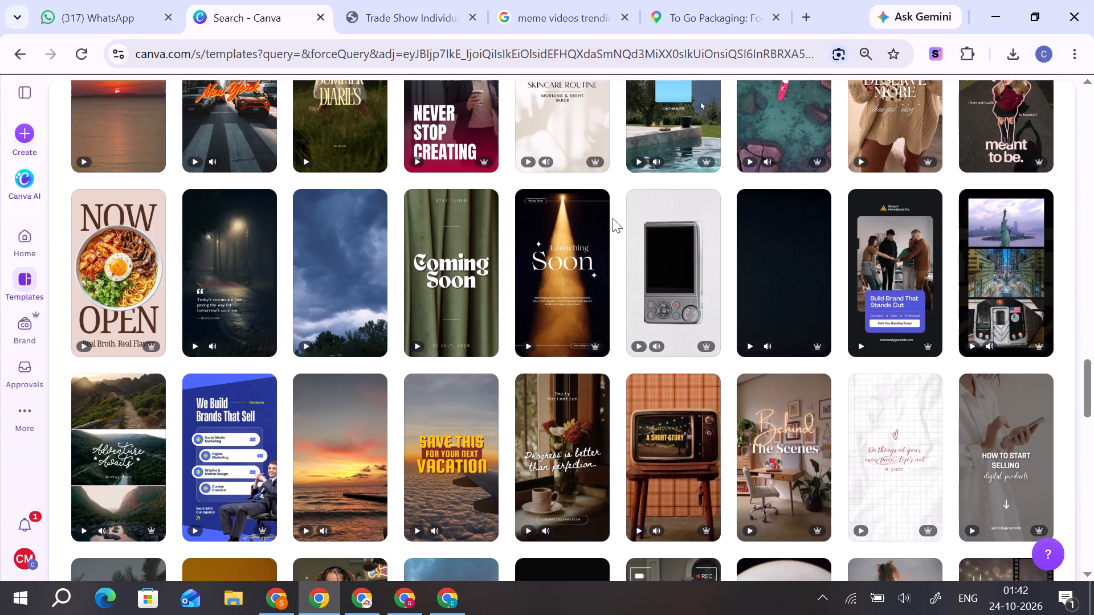
{"action": "scroll", "coordinate": [613, 218], "scroll_direction": "down", "scroll_amount": 3}
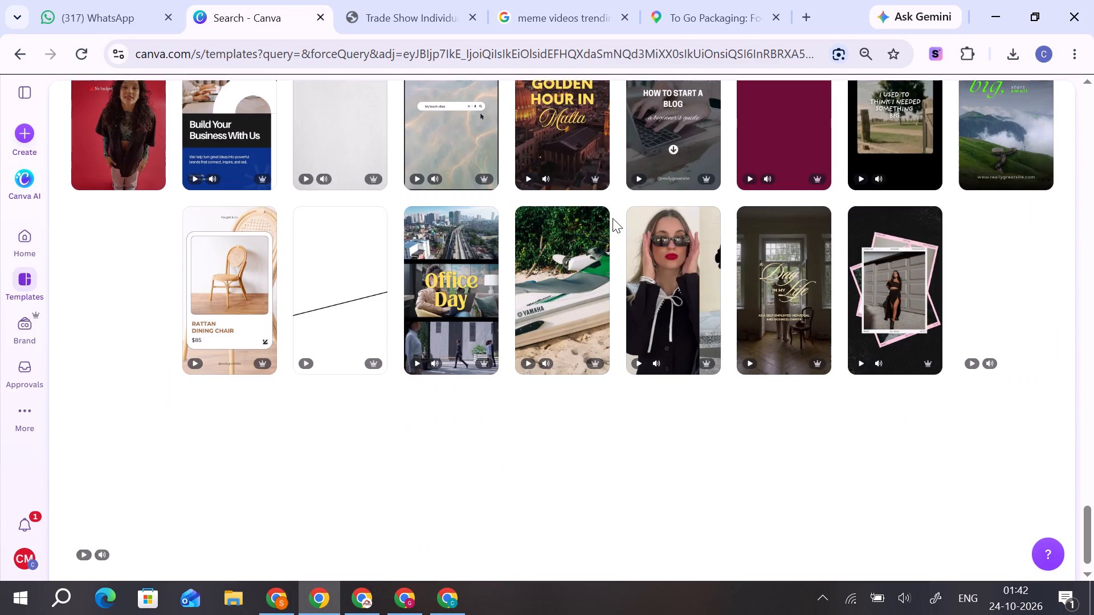
{"action": "scroll", "coordinate": [613, 218], "scroll_direction": "up", "scroll_amount": 1}
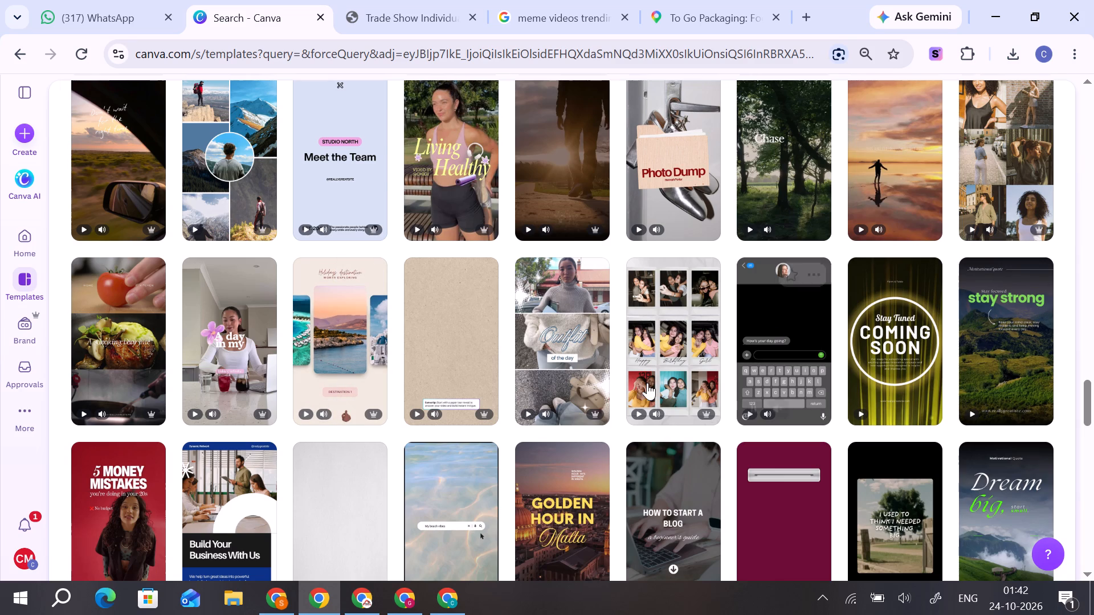
Open the Coming Soon neighbour showing a phone chat with keyboard and play its preview with sound.
{"action": "left_click", "coordinate": [804, 350]}
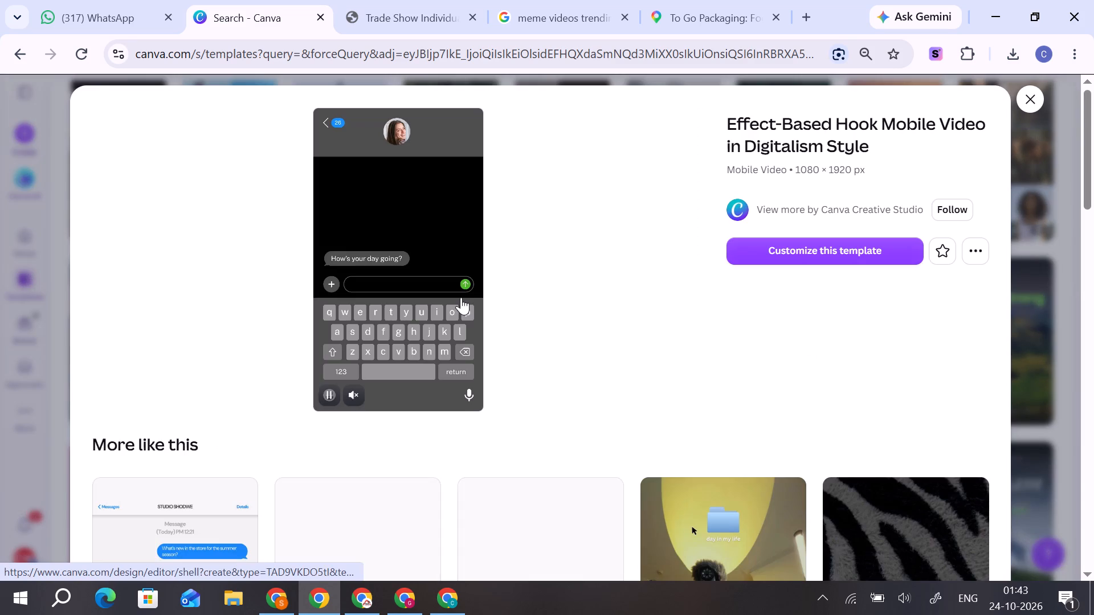
{"action": "left_click", "coordinate": [357, 396]}
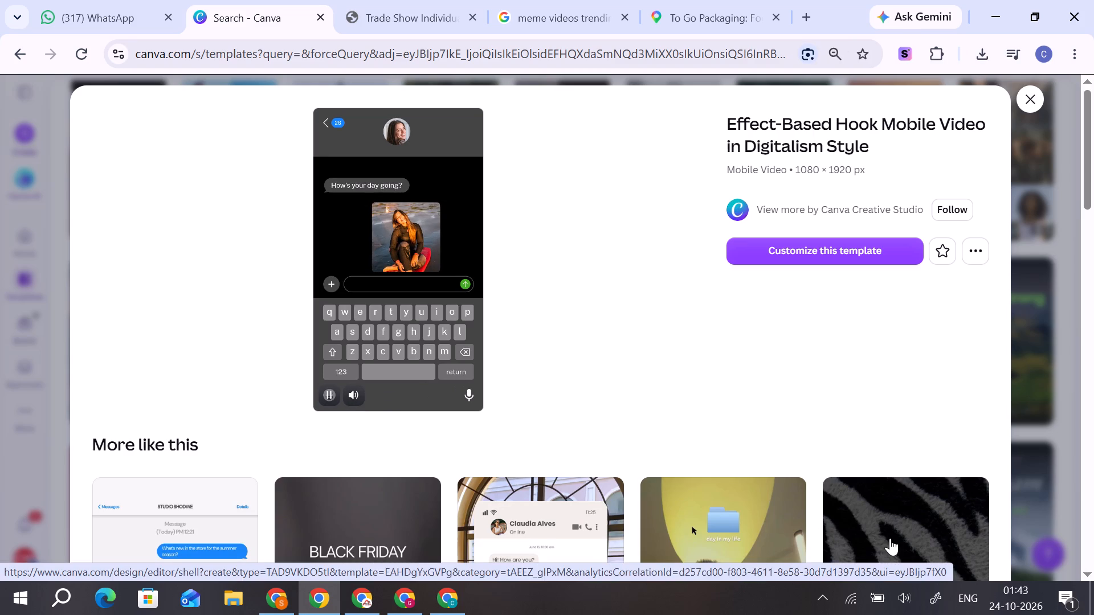
Raise the computer's speaker volume to hear the template preview.
{"action": "left_click", "coordinate": [903, 597]}
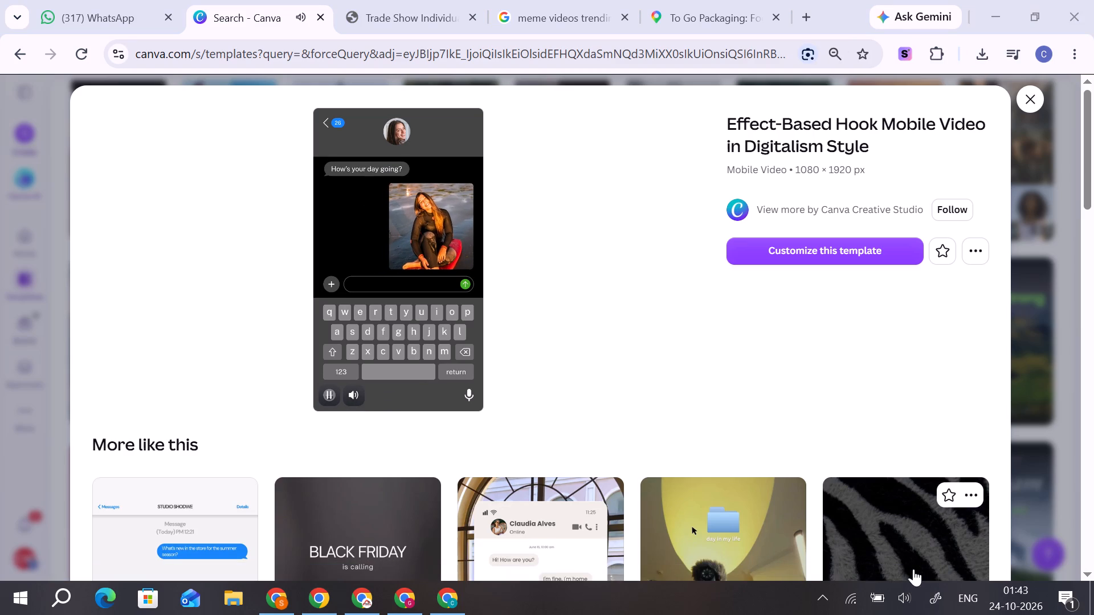
{"action": "left_click_drag", "start_coordinate": [930, 562], "coordinate": [946, 564]}
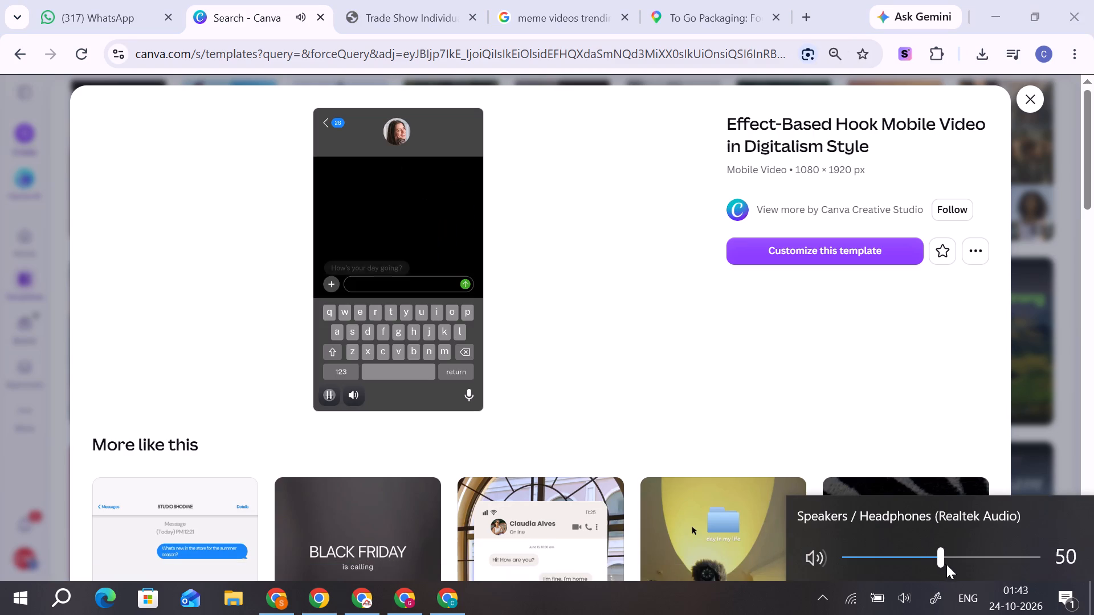
{"action": "left_click_drag", "start_coordinate": [946, 564], "coordinate": [951, 564]}
{"action": "left_click", "coordinate": [730, 395]}
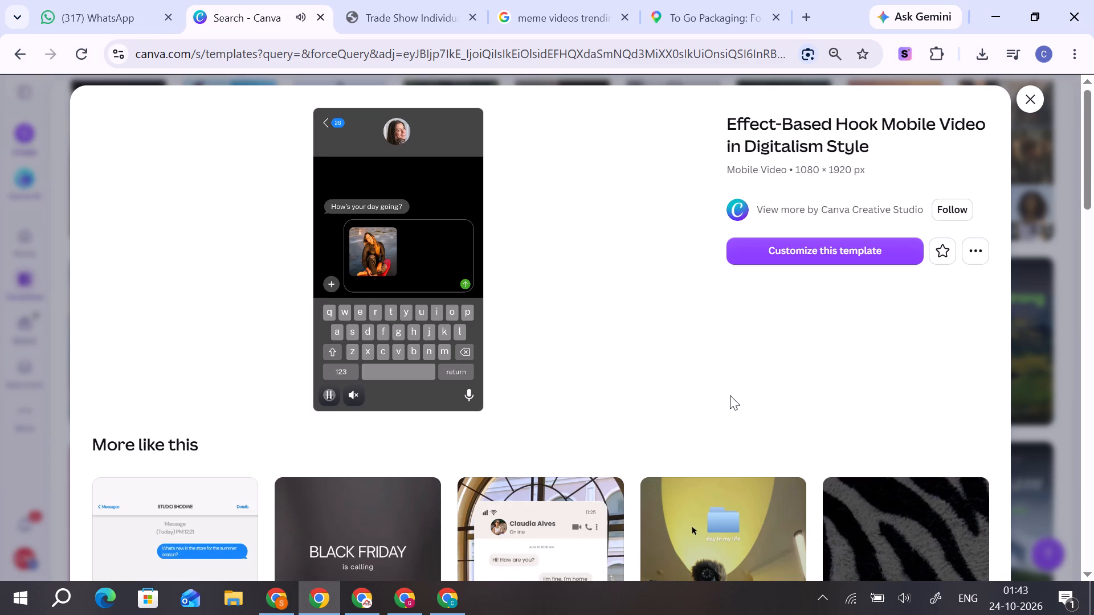
Examine the similar templates under More like this for the phone chat mobile video.
{"action": "scroll", "coordinate": [719, 421], "scroll_direction": "down", "scroll_amount": 1}
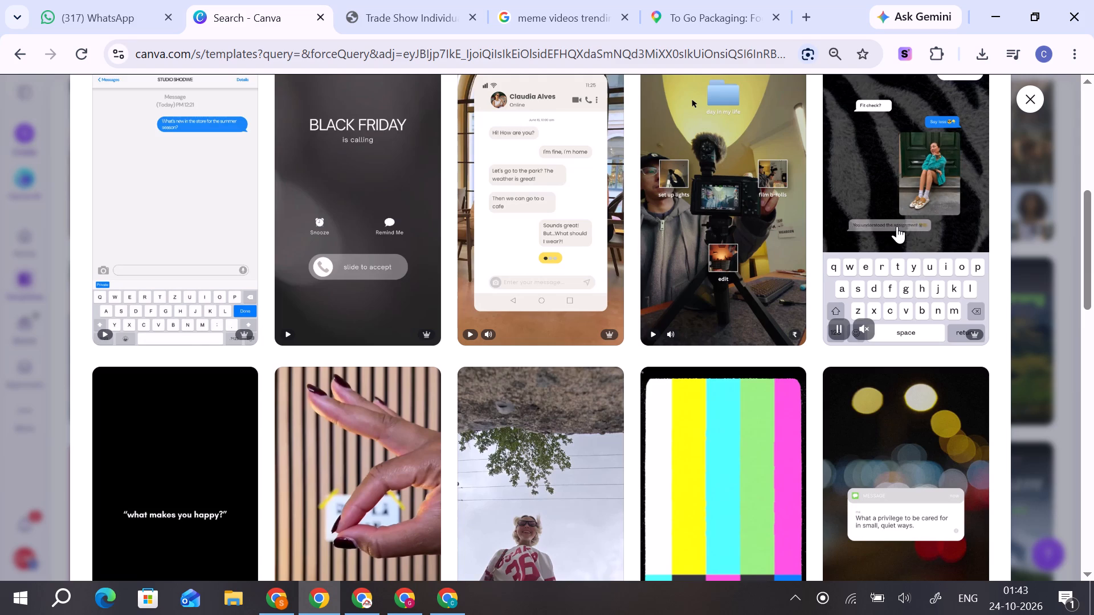
Turn on the sound for the preview of the "Fit check?" phone chat template with the keyboard.
{"action": "left_click", "coordinate": [870, 331]}
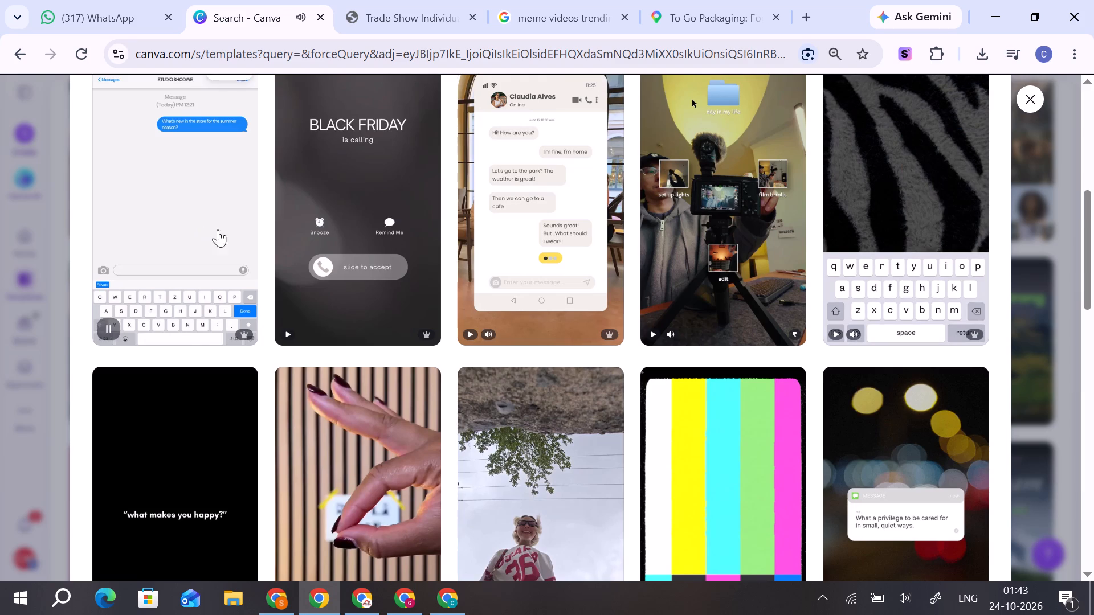
{"action": "scroll", "coordinate": [336, 236], "scroll_direction": "down", "scroll_amount": 1}
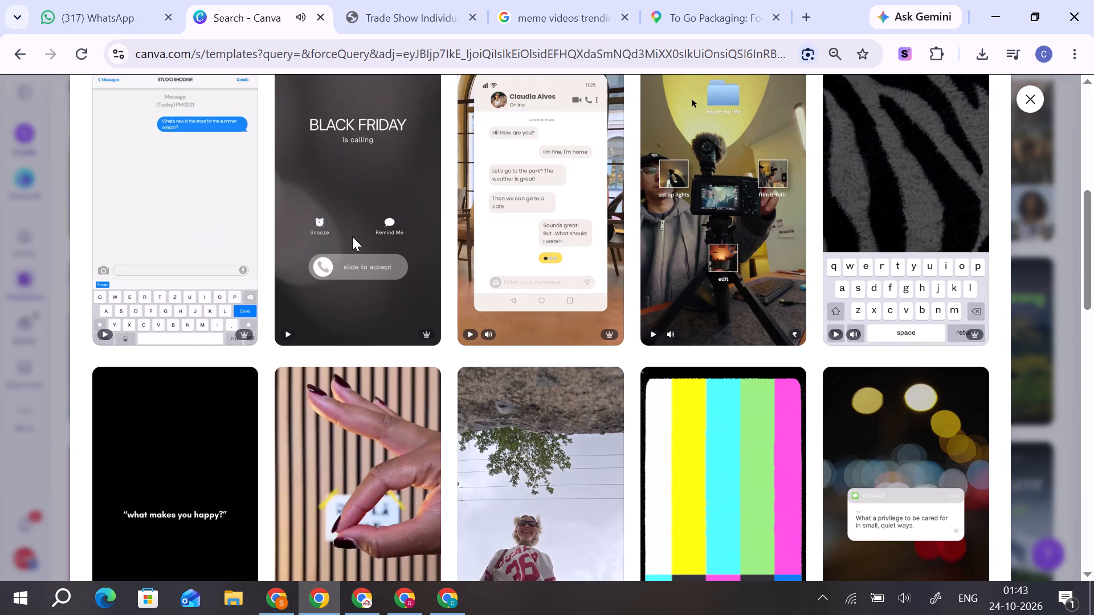
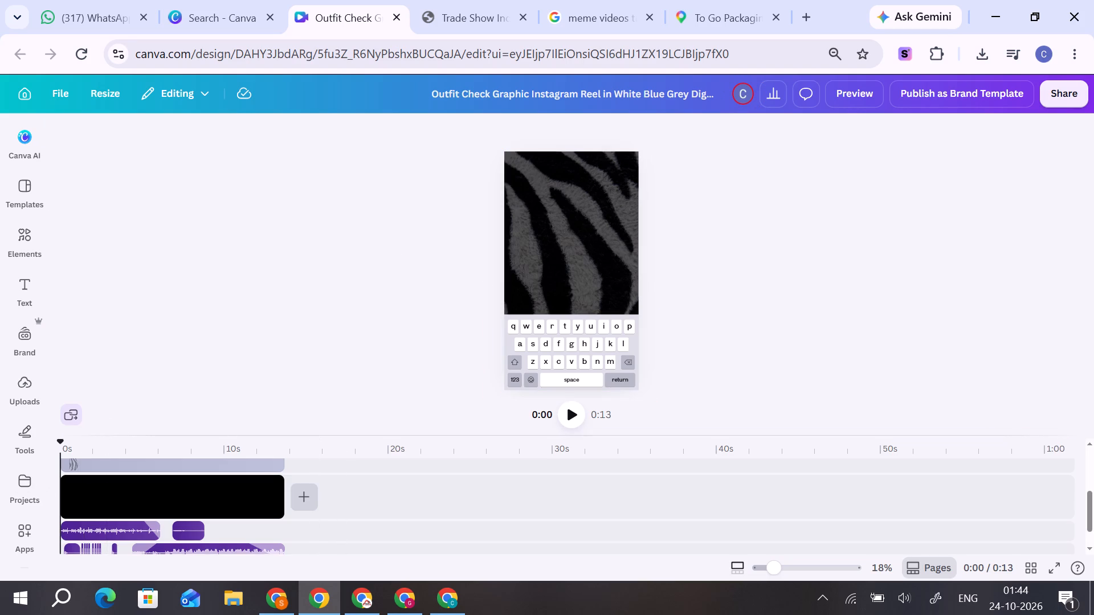
Scrub the Outfit Check reel's timeline from the start to about 13 s to examine its phone chat animation.
{"action": "left_click_drag", "start_coordinate": [71, 448], "coordinate": [283, 448]}
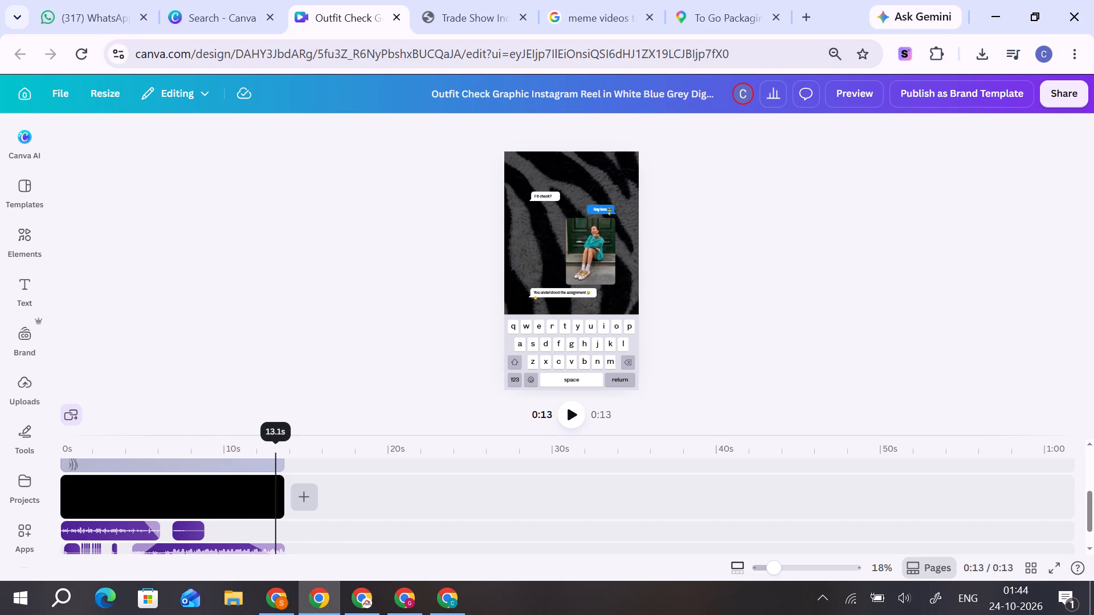
Rewind the Outfit Check video to the start, enlarge the canvas area and play the opening seconds.
{"action": "left_click_drag", "start_coordinate": [283, 448], "coordinate": [2, 461]}
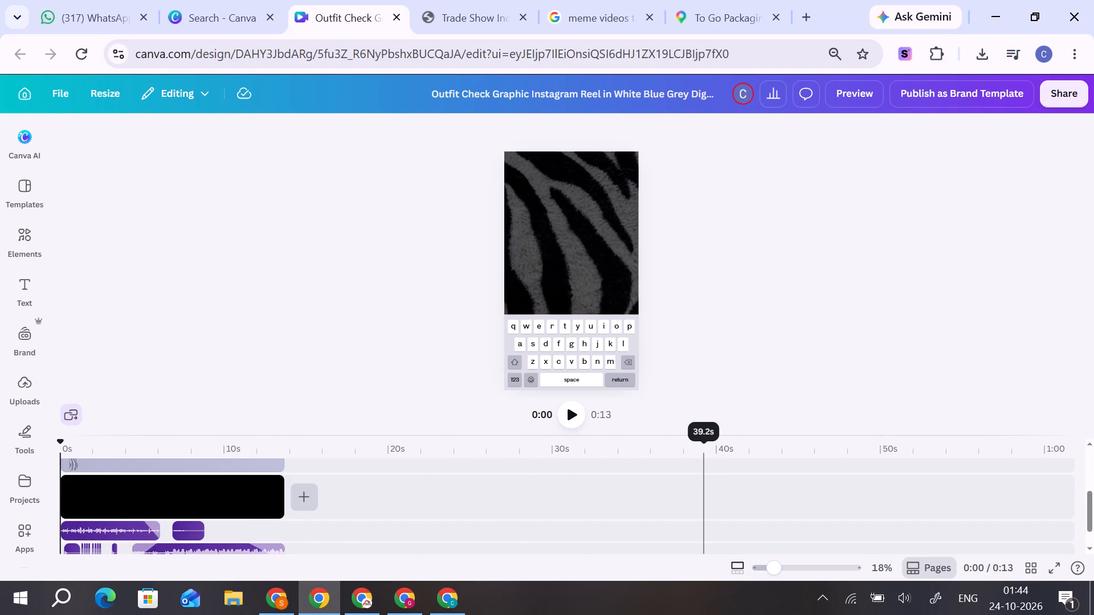
{"action": "left_click_drag", "start_coordinate": [714, 434], "coordinate": [734, 531]}
{"action": "left_click", "coordinate": [566, 446]}
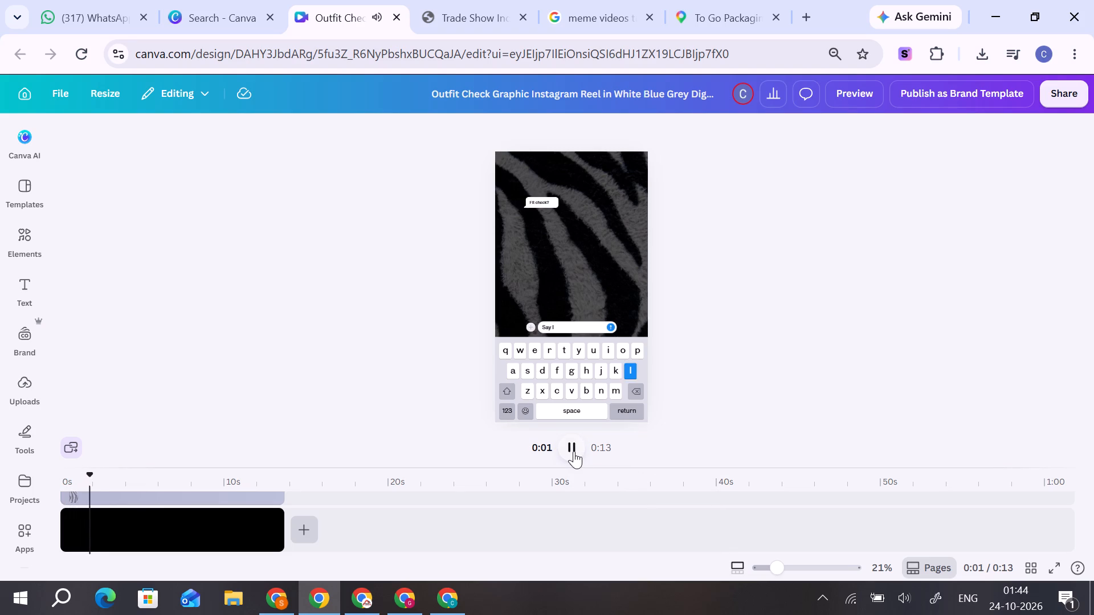
{"action": "left_click", "coordinate": [574, 451]}
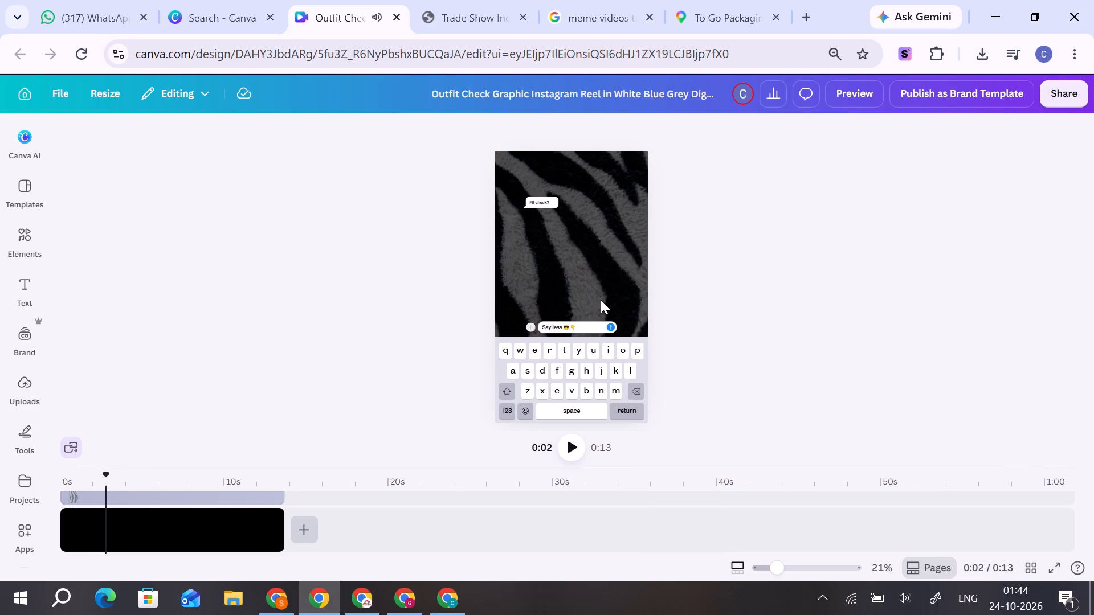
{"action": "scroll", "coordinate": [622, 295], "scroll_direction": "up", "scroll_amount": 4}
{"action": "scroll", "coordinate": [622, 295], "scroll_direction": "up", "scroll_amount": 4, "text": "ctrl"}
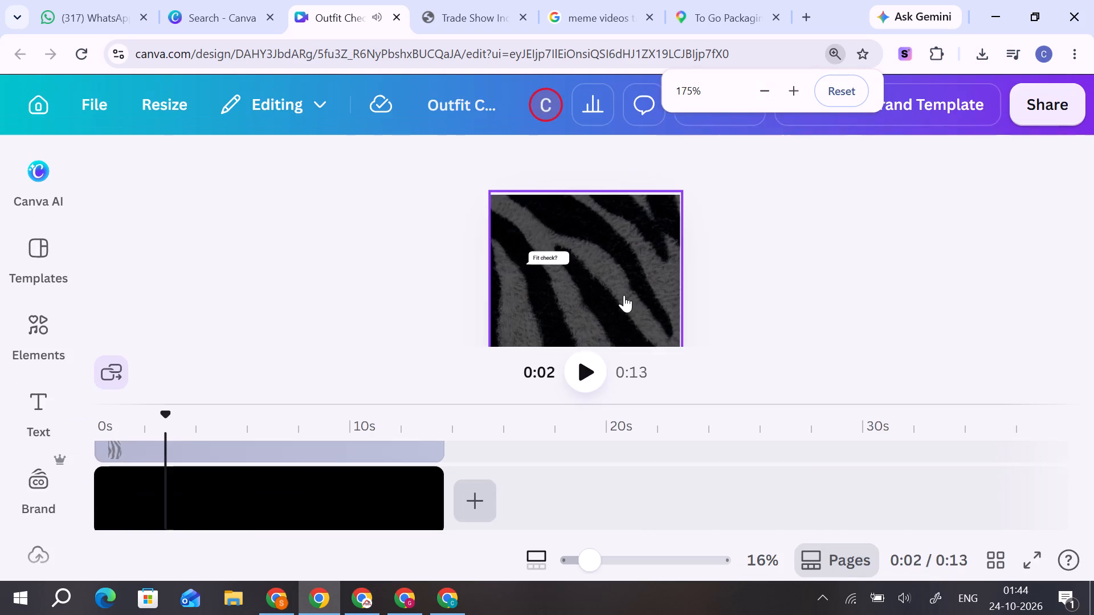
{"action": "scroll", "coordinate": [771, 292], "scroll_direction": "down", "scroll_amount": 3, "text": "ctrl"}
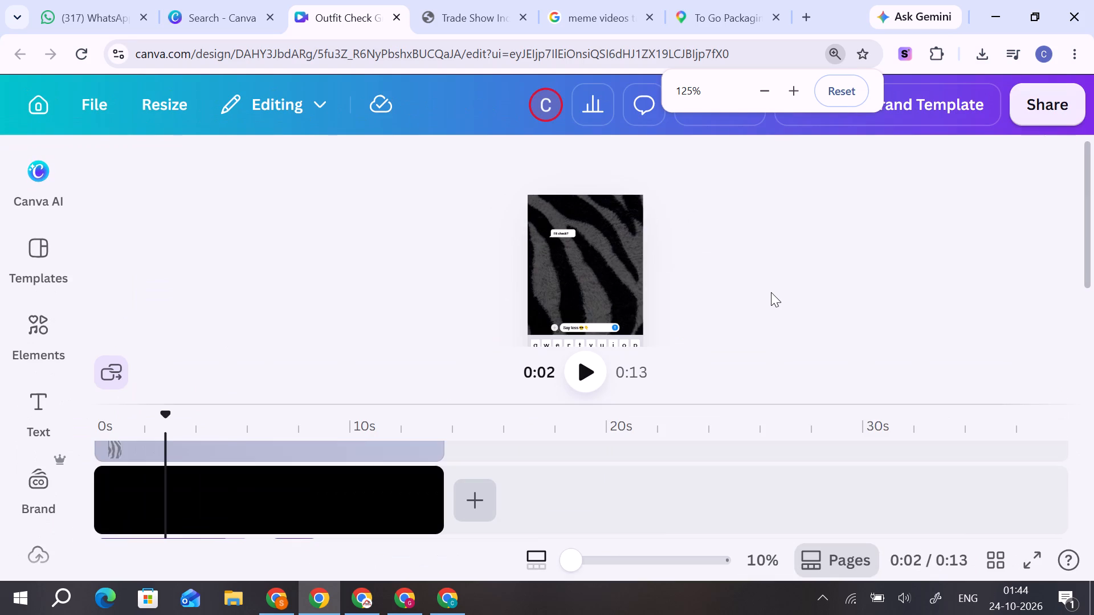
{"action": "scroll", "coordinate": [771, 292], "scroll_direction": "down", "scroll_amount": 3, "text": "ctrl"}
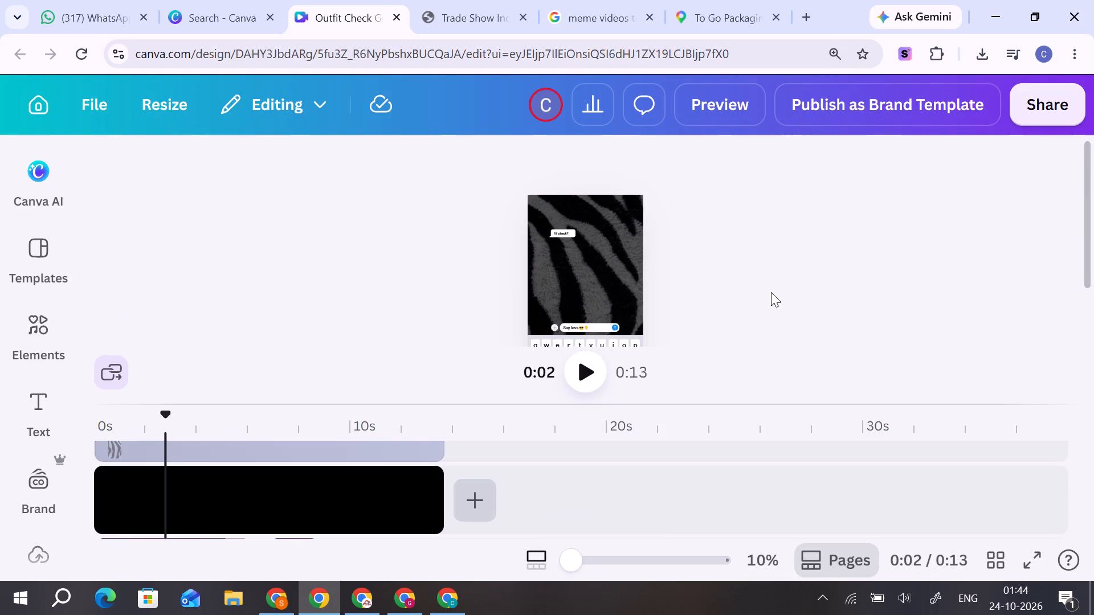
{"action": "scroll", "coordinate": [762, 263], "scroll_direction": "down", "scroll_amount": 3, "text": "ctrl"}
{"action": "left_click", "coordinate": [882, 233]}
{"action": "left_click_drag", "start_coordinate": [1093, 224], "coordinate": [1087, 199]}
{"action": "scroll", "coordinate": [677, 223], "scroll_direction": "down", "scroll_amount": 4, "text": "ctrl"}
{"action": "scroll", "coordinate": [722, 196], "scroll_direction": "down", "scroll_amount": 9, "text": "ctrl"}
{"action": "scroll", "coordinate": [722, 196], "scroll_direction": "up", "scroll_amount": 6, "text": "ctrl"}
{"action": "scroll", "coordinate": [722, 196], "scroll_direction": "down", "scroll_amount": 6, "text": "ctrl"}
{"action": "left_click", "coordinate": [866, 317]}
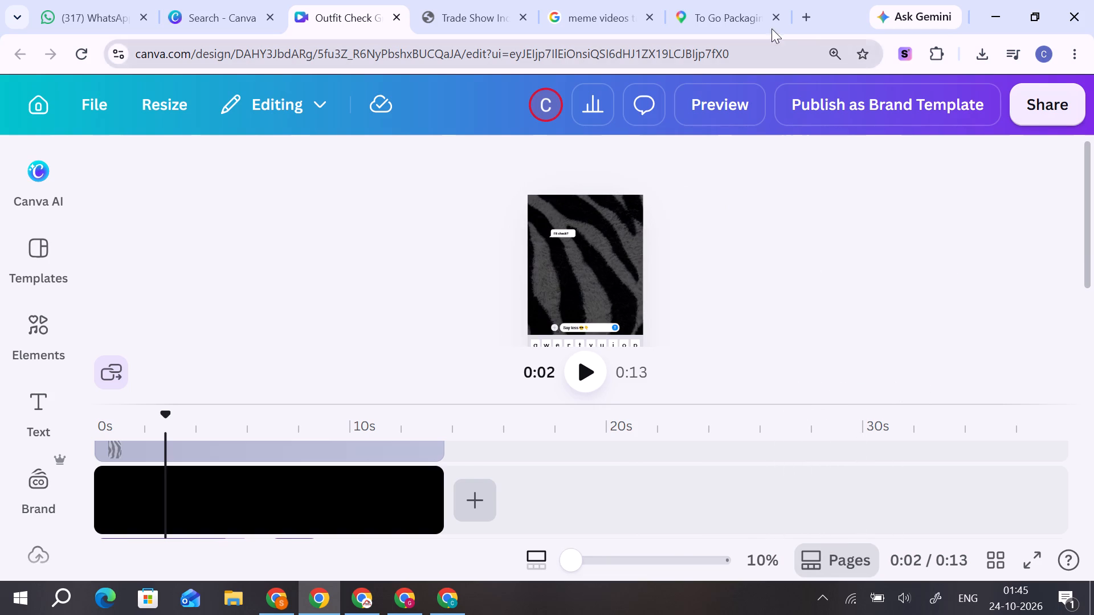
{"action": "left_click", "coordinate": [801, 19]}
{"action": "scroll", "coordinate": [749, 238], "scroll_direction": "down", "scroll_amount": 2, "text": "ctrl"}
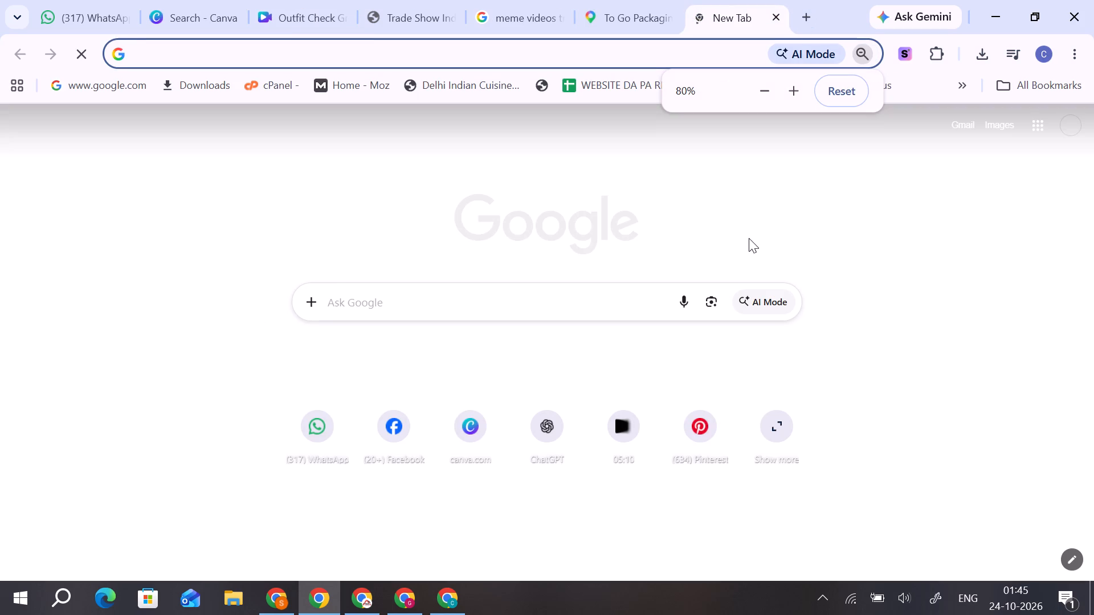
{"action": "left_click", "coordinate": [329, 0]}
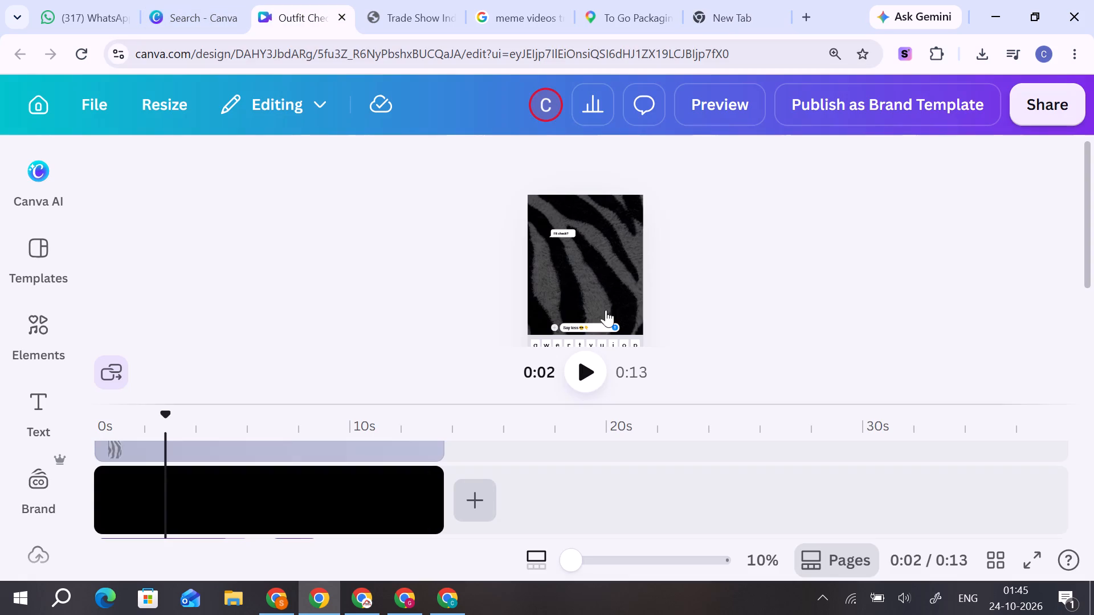
Magnify the timeline and set the canvas zoom to 54% to examine the "Fit check?" chat bubble up close.
{"action": "left_click", "coordinate": [538, 568]}
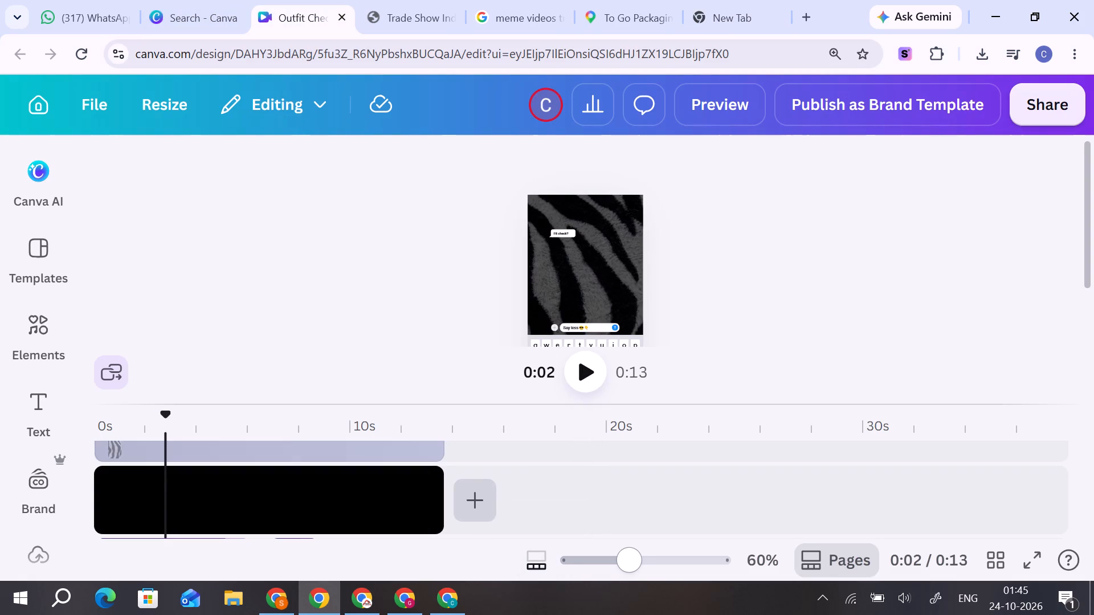
{"action": "left_click_drag", "start_coordinate": [630, 561], "coordinate": [679, 559]}
{"action": "left_click", "coordinate": [538, 553]}
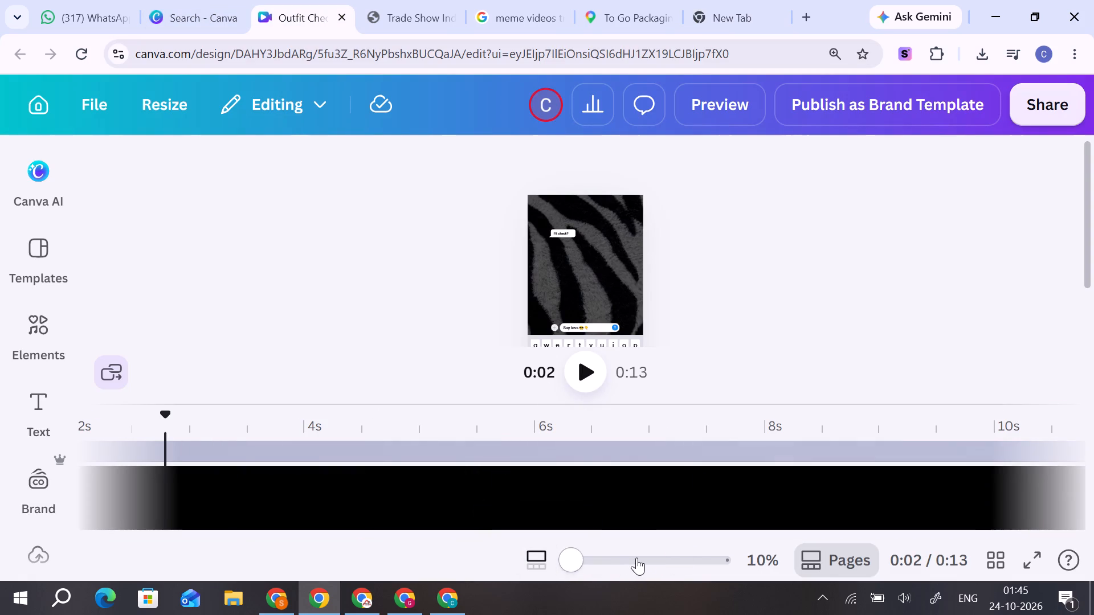
{"action": "left_click_drag", "start_coordinate": [579, 561], "coordinate": [635, 561]}
{"action": "scroll", "coordinate": [888, 261], "scroll_direction": "up", "scroll_amount": 4}
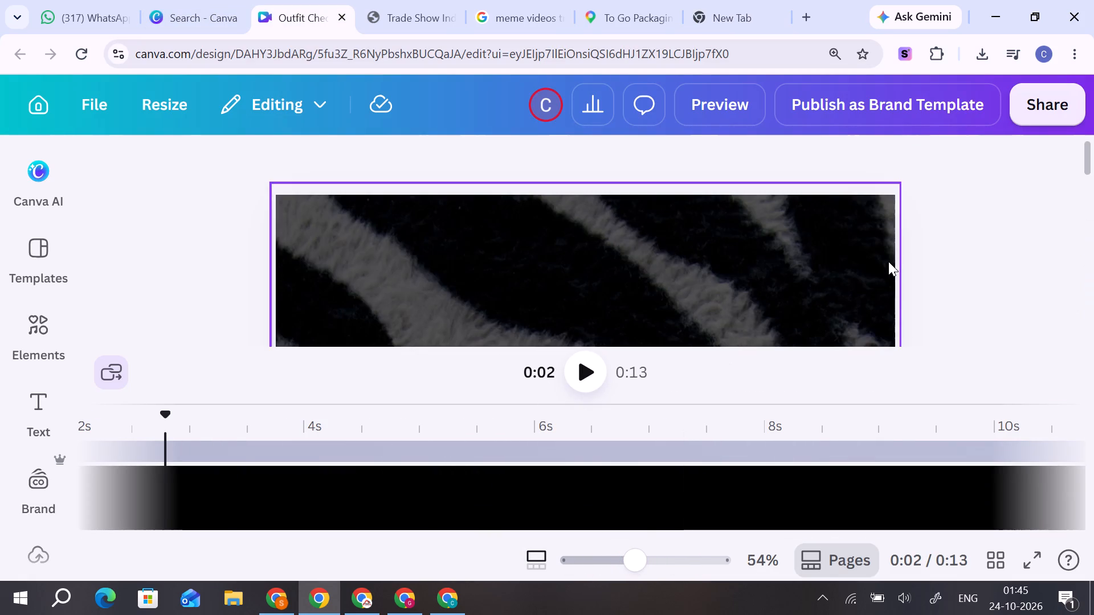
{"action": "scroll", "coordinate": [888, 261], "scroll_direction": "down", "scroll_amount": 1}
{"action": "left_click_drag", "start_coordinate": [1092, 227], "coordinate": [1092, 191]}
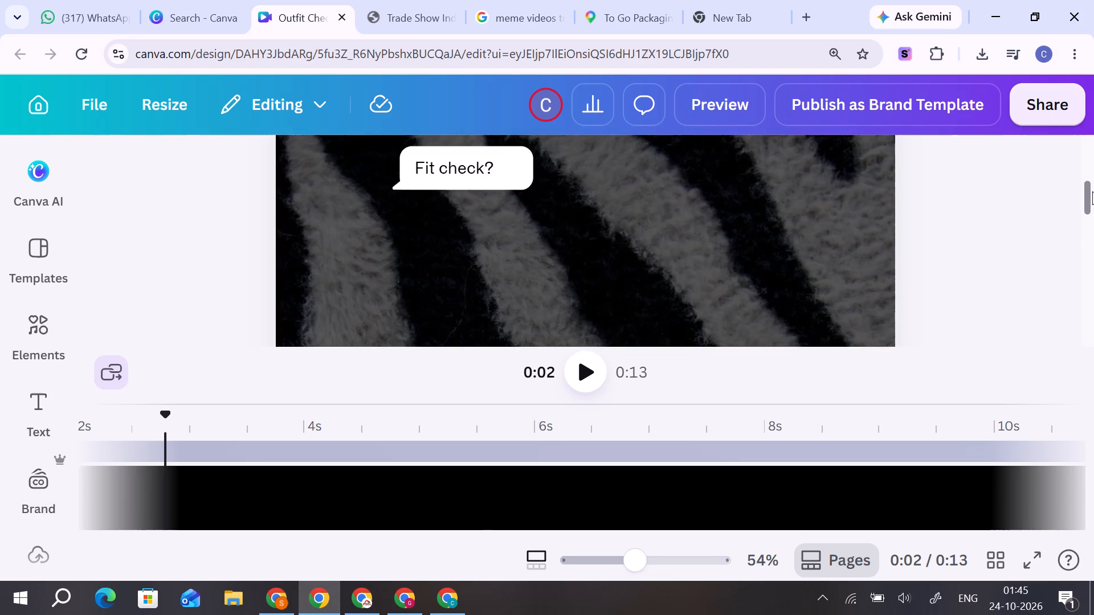
{"action": "left_click_drag", "start_coordinate": [1092, 191], "coordinate": [1092, 206]}
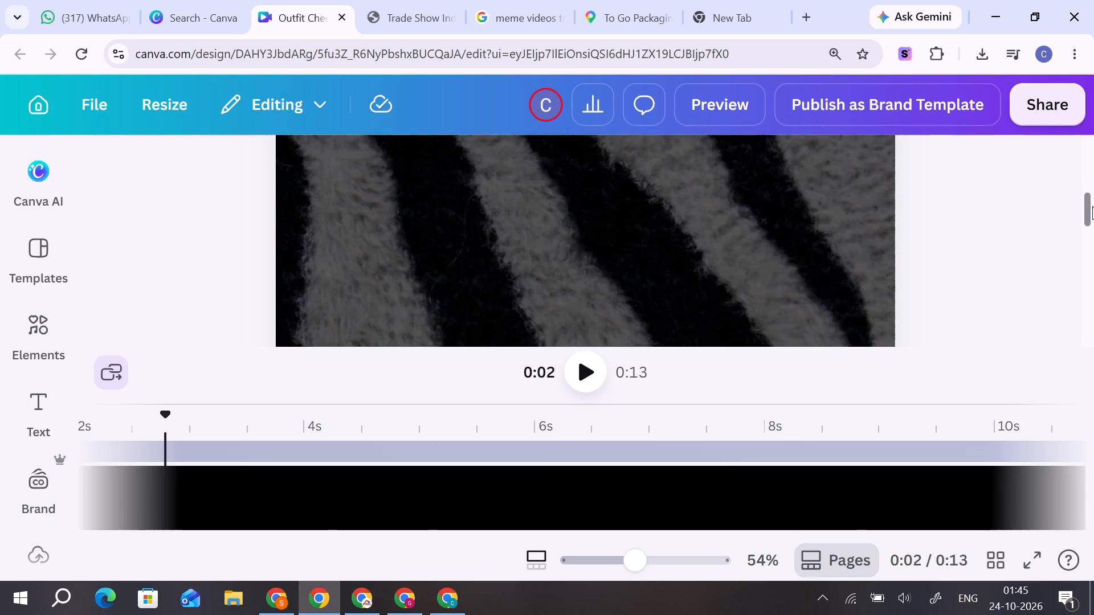
{"action": "left_click_drag", "start_coordinate": [1092, 206], "coordinate": [1093, 200]}
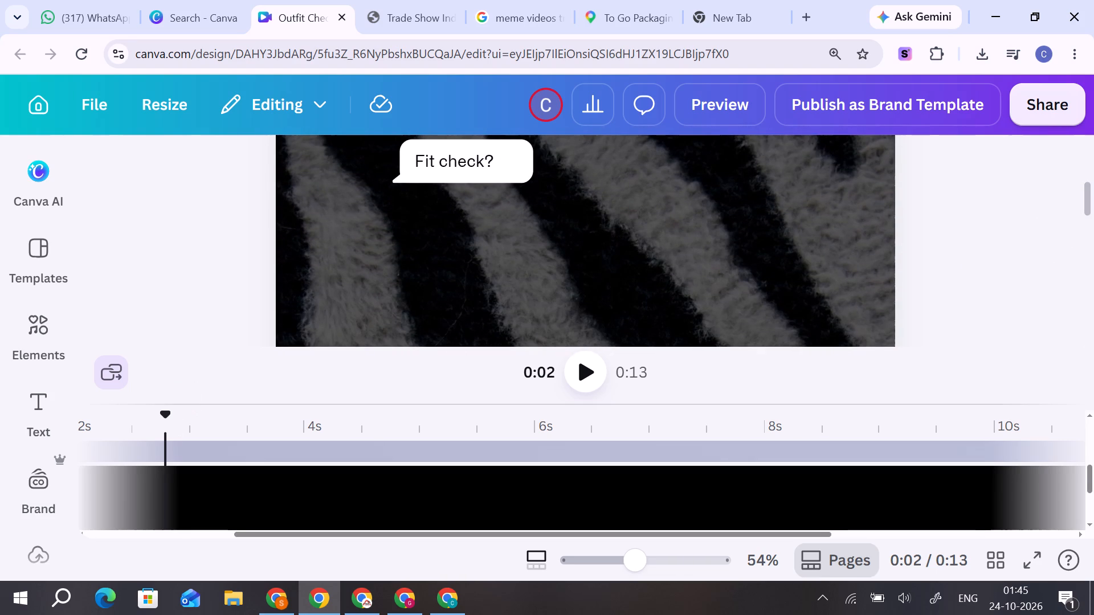
Rewind the Outfit Check video to the start and play it at the enlarged view.
{"action": "left_click_drag", "start_coordinate": [168, 416], "coordinate": [47, 428]}
{"action": "left_click", "coordinate": [586, 378]}
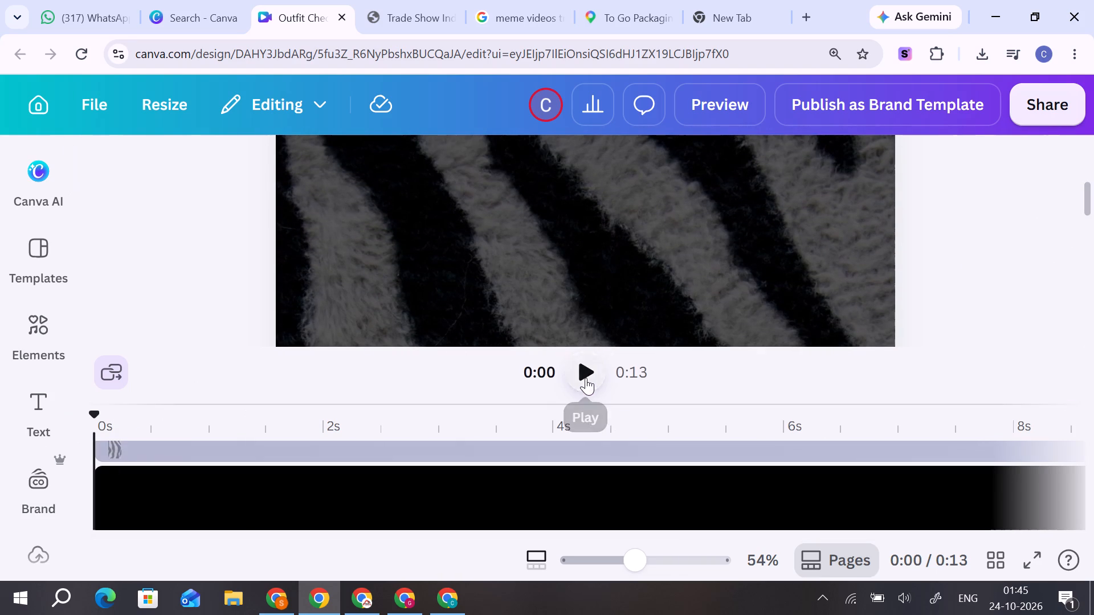
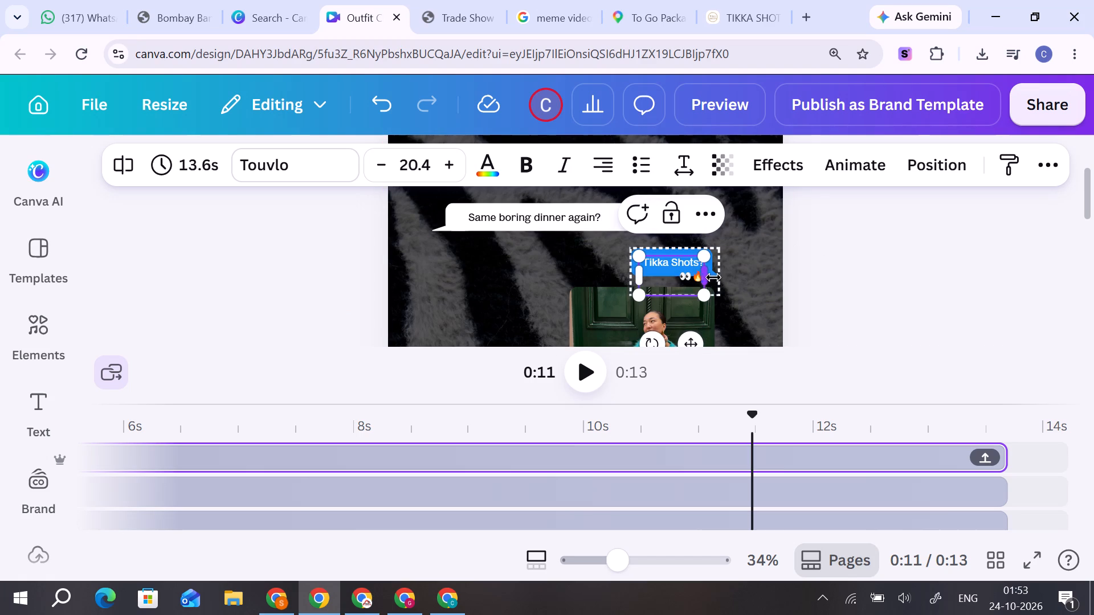
{"action": "left_click_drag", "start_coordinate": [713, 277], "coordinate": [754, 265]}
{"action": "left_click", "coordinate": [852, 264]}
{"action": "left_click_drag", "start_coordinate": [708, 266], "coordinate": [702, 265]}
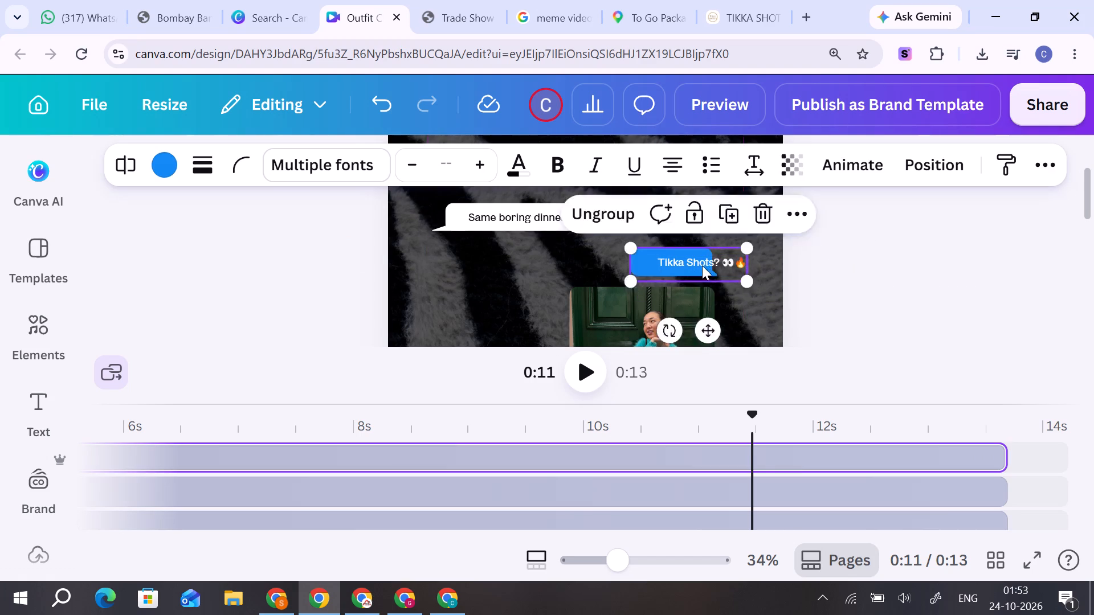
{"action": "left_click_drag", "start_coordinate": [702, 265], "coordinate": [689, 264]}
Ungroup the blue bubble from its text, enlarge the bubble shape and reposition it behind the message.
{"action": "left_click", "coordinate": [658, 264]}
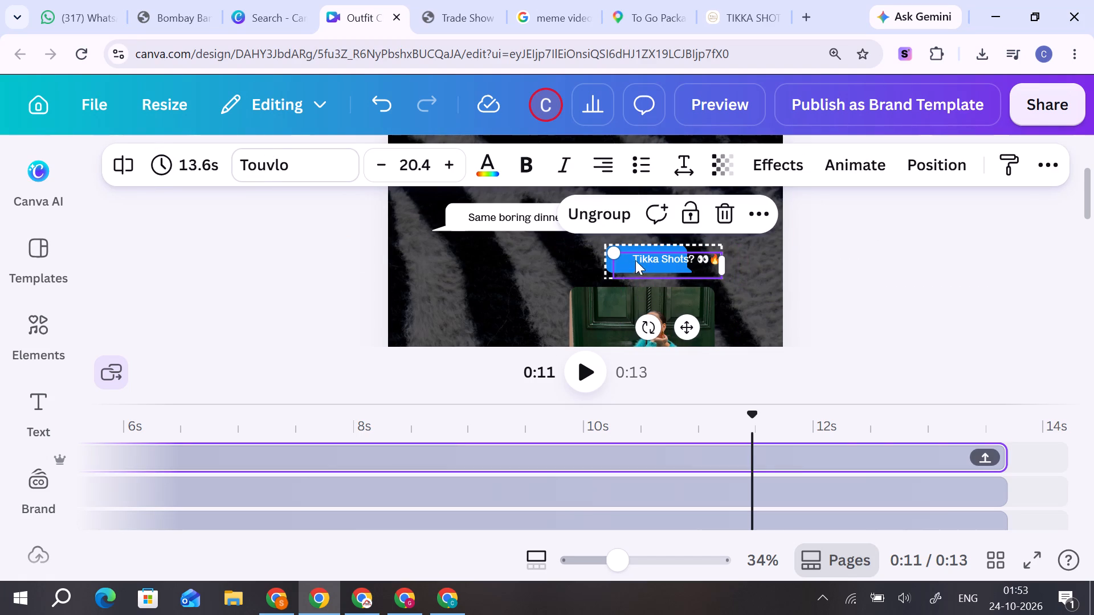
{"action": "left_click", "coordinate": [587, 209]}
{"action": "left_click", "coordinate": [875, 247]}
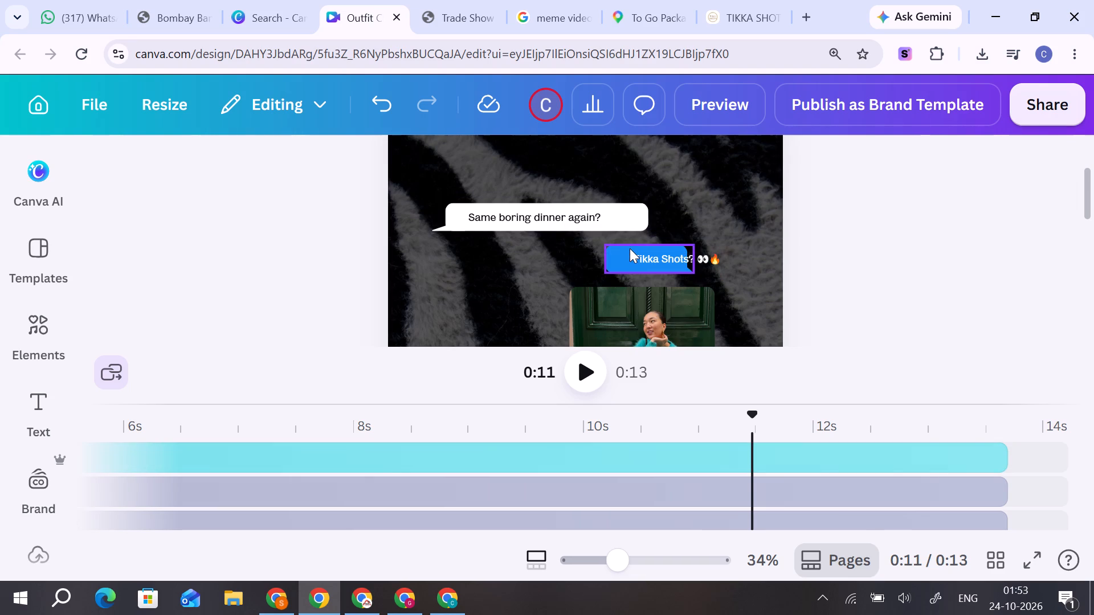
{"action": "left_click", "coordinate": [630, 248]}
{"action": "left_click_drag", "start_coordinate": [605, 268], "coordinate": [579, 264]}
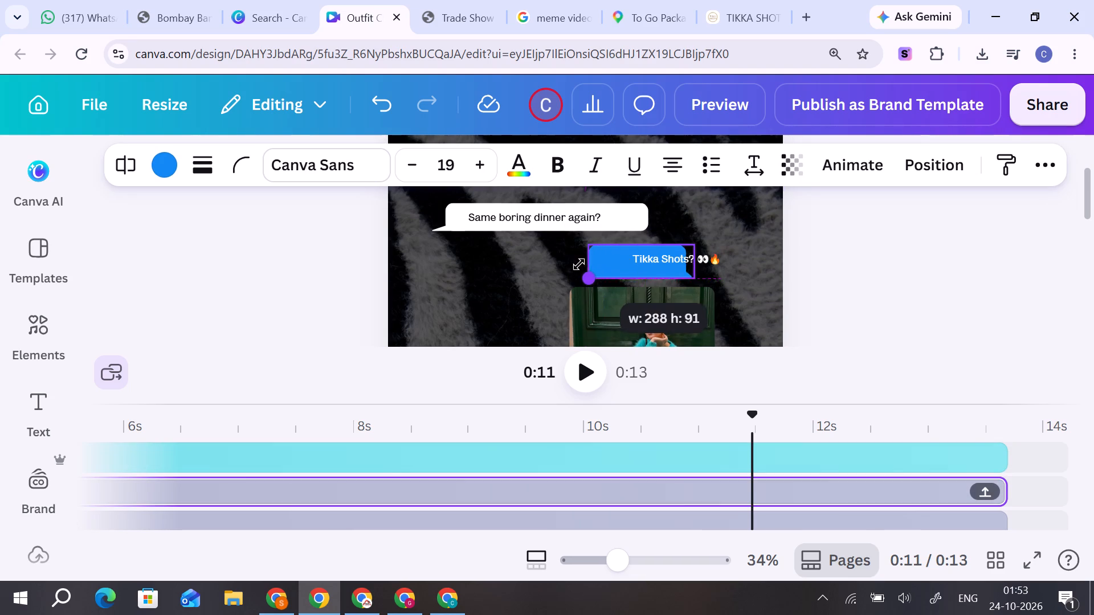
{"action": "left_click_drag", "start_coordinate": [579, 264], "coordinate": [568, 263]}
{"action": "left_click_drag", "start_coordinate": [601, 274], "coordinate": [613, 268]}
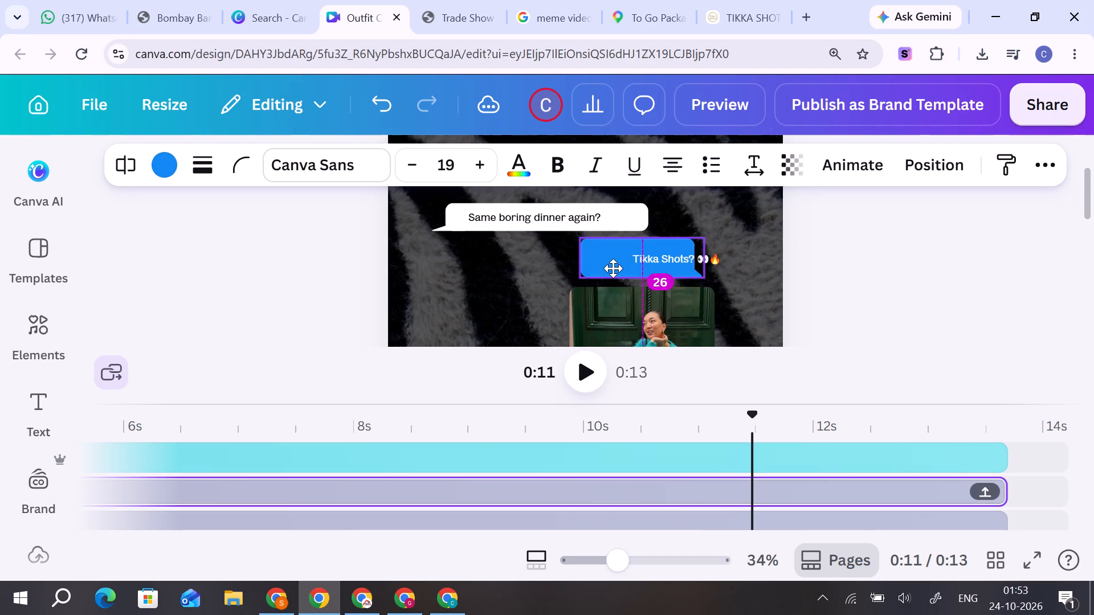
{"action": "left_click_drag", "start_coordinate": [613, 268], "coordinate": [617, 268]}
Place the "Tikka Shots? 👀🔥" text inside the enlarged blue bubble and group the two together.
{"action": "left_click", "coordinate": [852, 272]}
{"action": "left_click_drag", "start_coordinate": [702, 264], "coordinate": [699, 264]}
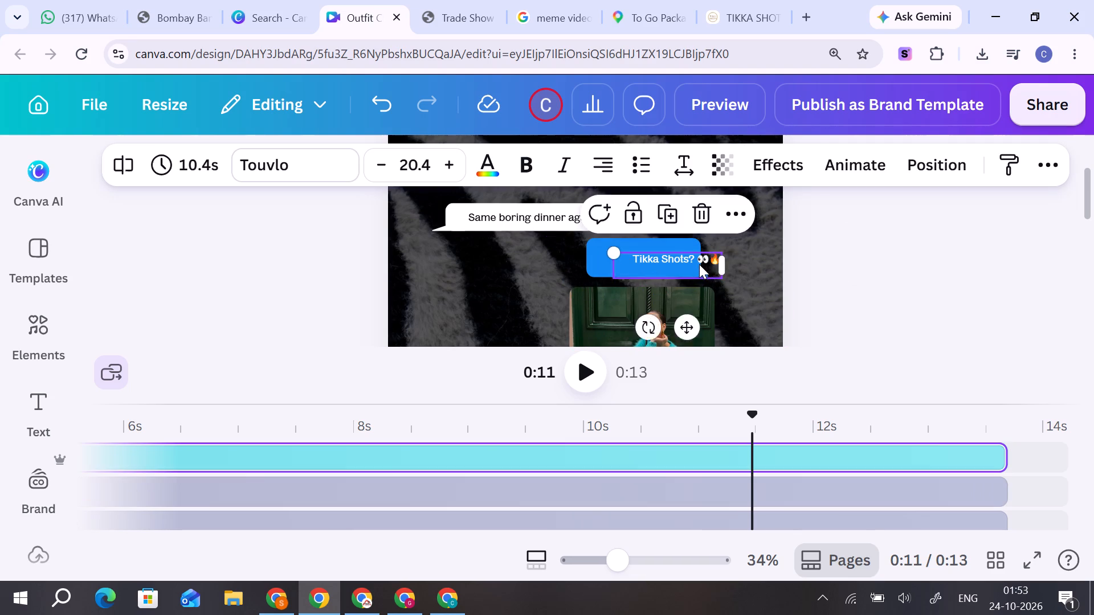
{"action": "left_click_drag", "start_coordinate": [699, 264], "coordinate": [679, 261]}
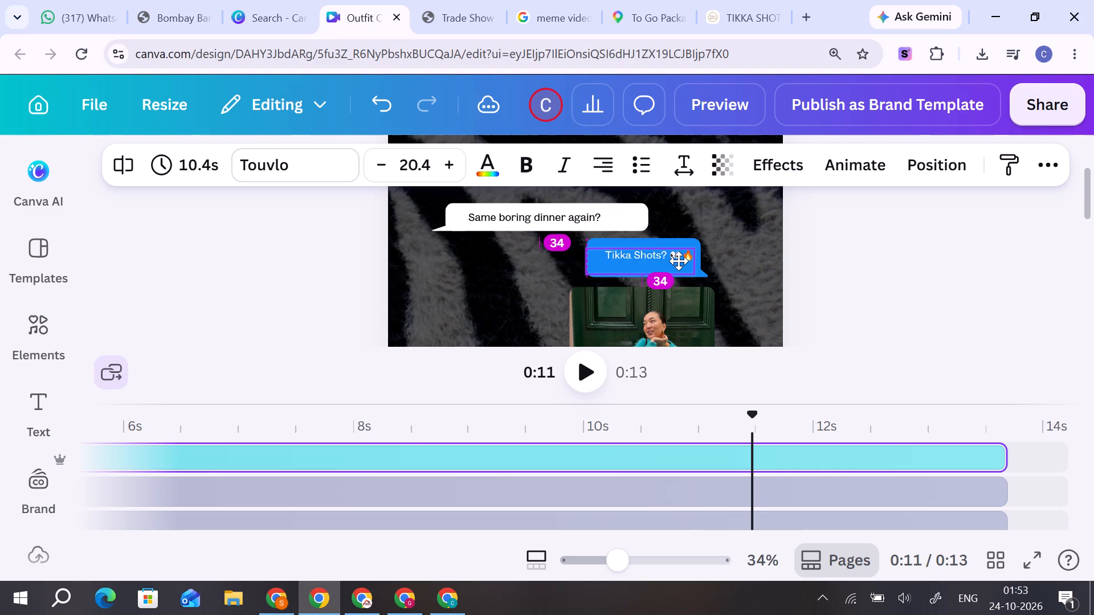
{"action": "left_click_drag", "start_coordinate": [679, 261], "coordinate": [679, 265]}
{"action": "left_click", "coordinate": [731, 257]}
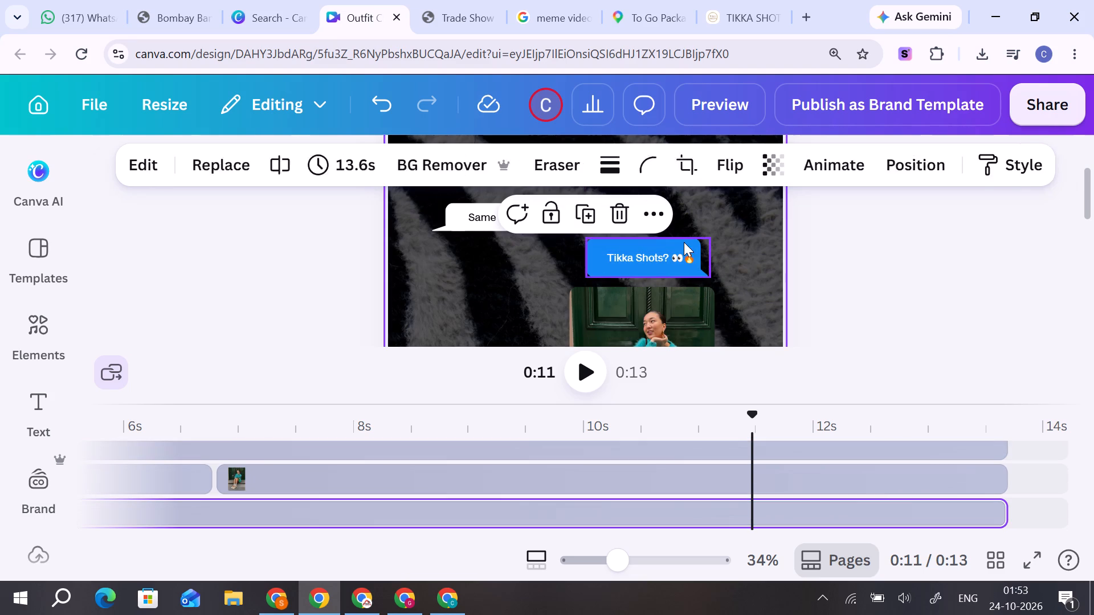
{"action": "left_click", "coordinate": [684, 241]}
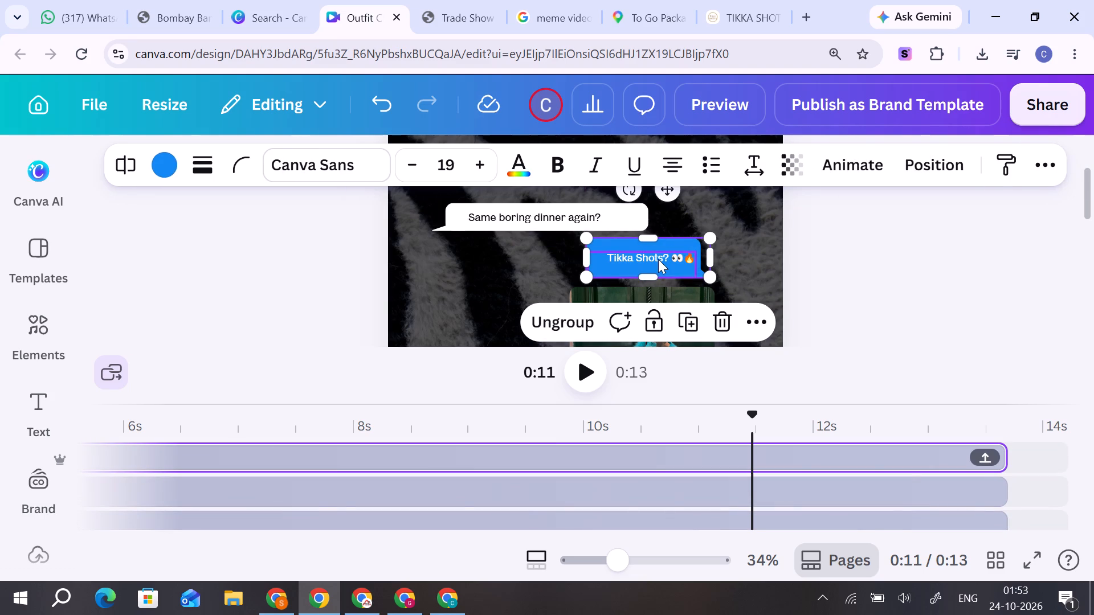
{"action": "left_click", "coordinate": [658, 259], "text": "shift"}
{"action": "left_click", "coordinate": [582, 314]}
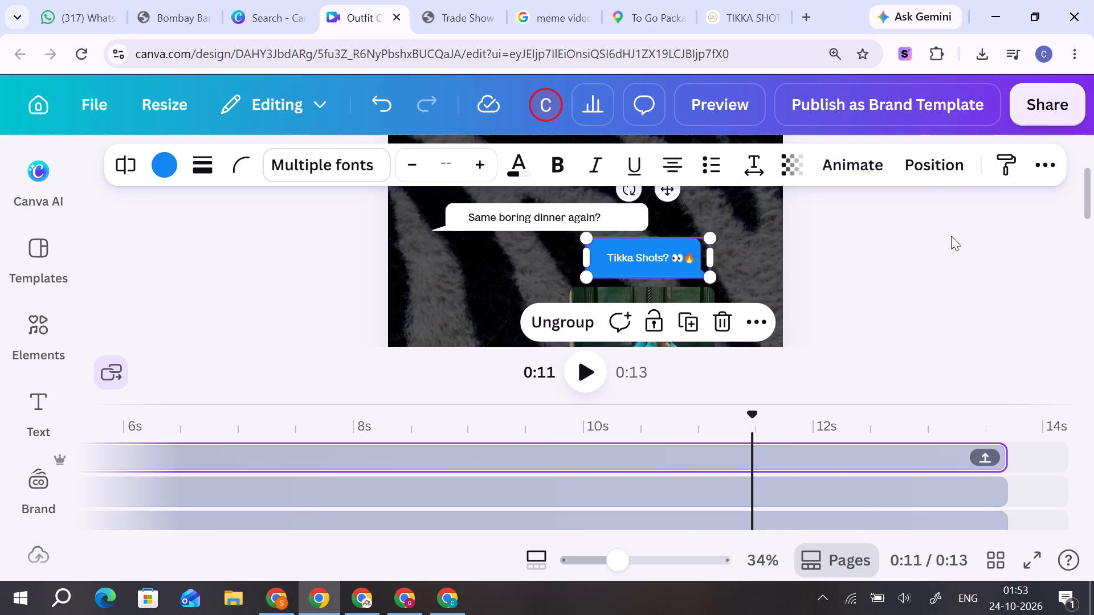
Select the seated woman's photo below the bubble, search Google for "tikka shots" in a new tab, and open the restaurant's photo gallery.
{"action": "left_click_drag", "start_coordinate": [1089, 199], "coordinate": [1093, 233]}
{"action": "left_click", "coordinate": [630, 229]}
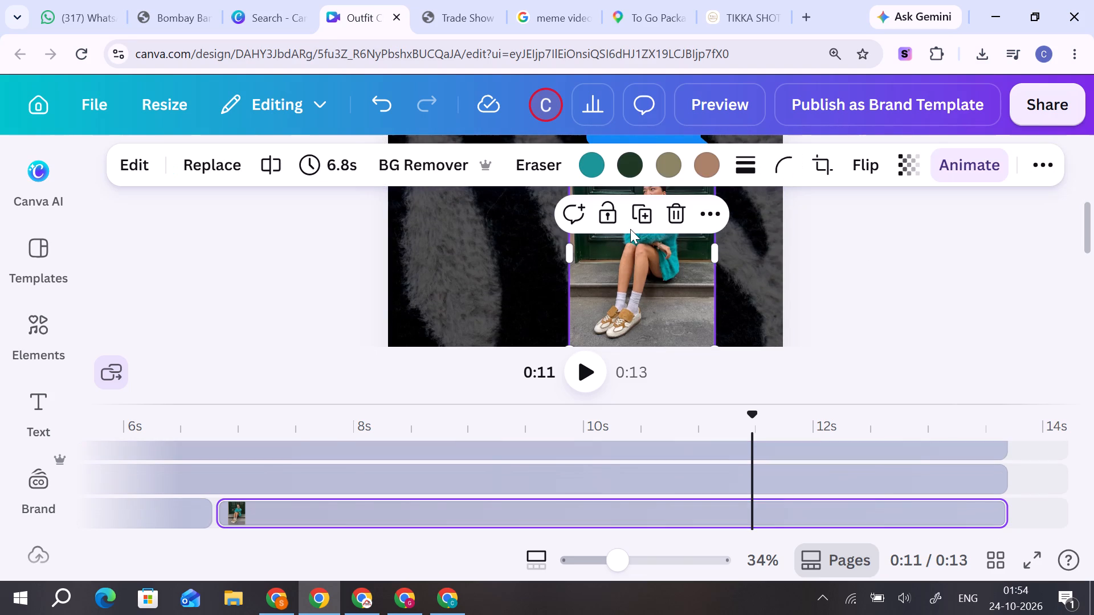
{"action": "left_click", "coordinate": [805, 17]}
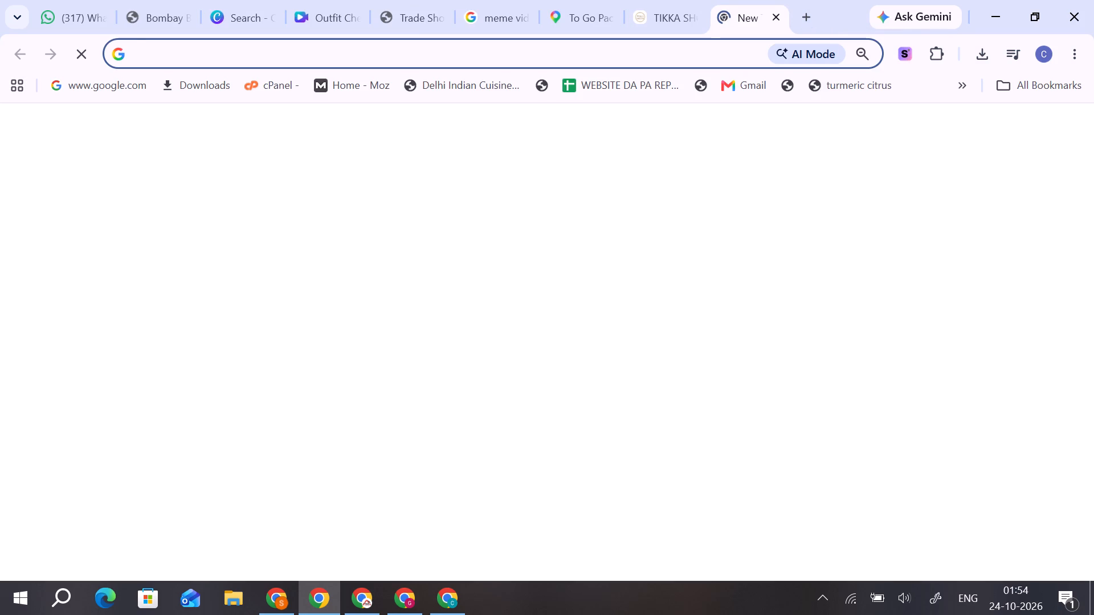
{"action": "left_click", "coordinate": [545, 58]}
{"action": "type", "text": "tikk"}
{"action": "left_click", "coordinate": [387, 128]}
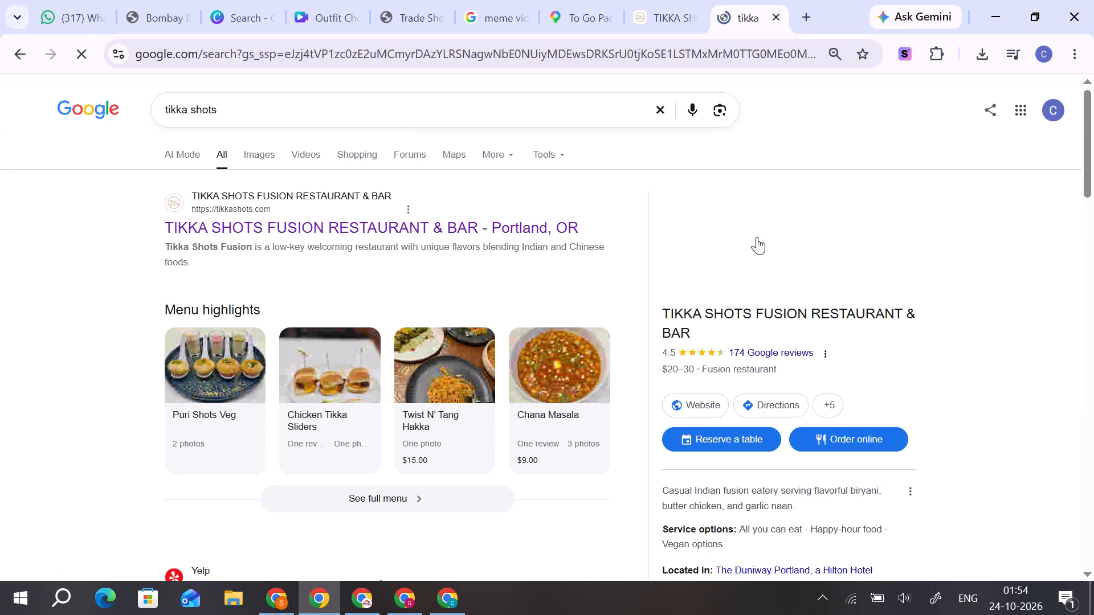
{"action": "left_click", "coordinate": [1091, 135]}
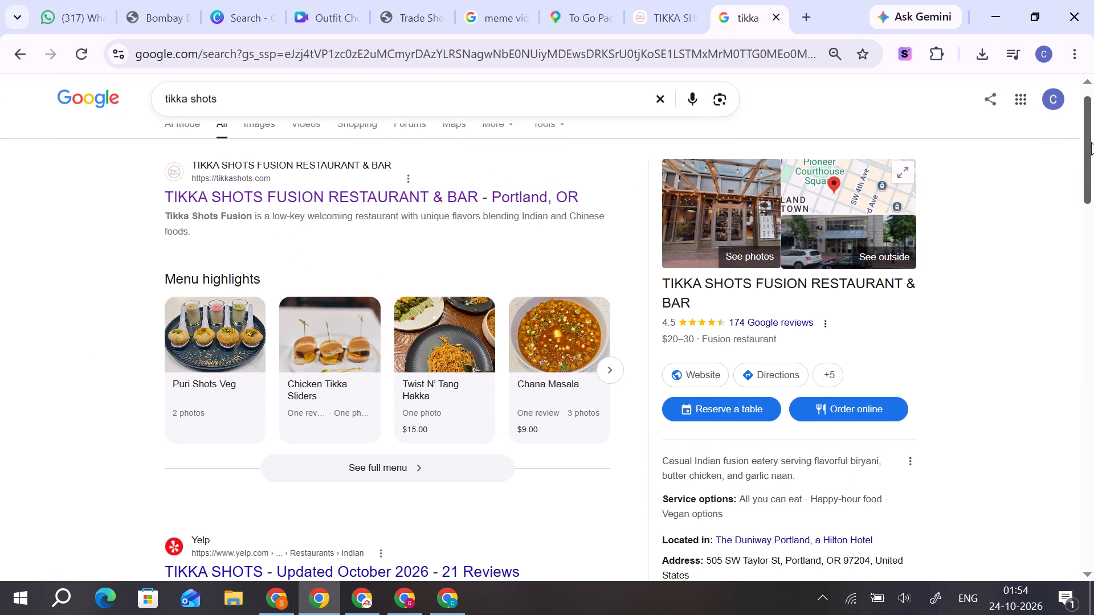
{"action": "left_click", "coordinate": [737, 248]}
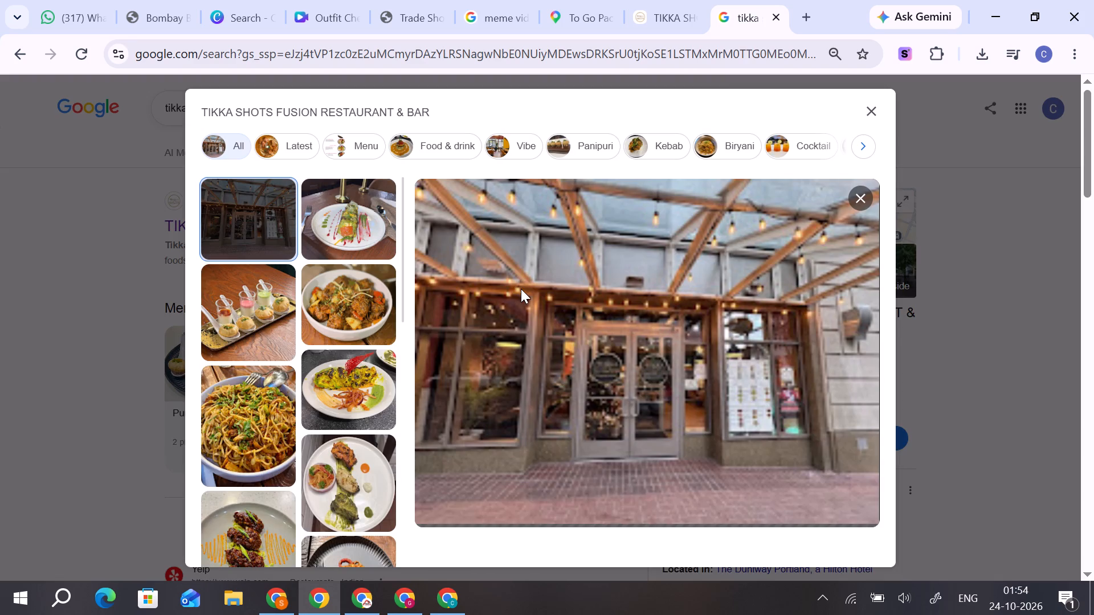
Save the restaurant's storefront photo to the Downloads folder under the file name unnamed.
{"action": "left_click_drag", "start_coordinate": [628, 341], "coordinate": [622, 332]}
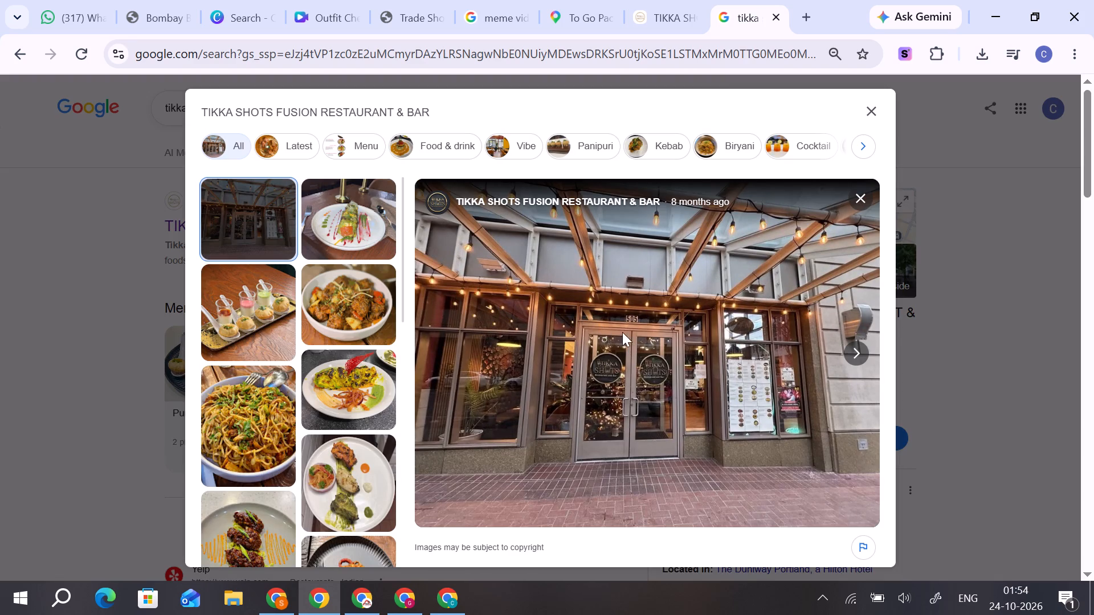
{"action": "left_click_drag", "start_coordinate": [622, 332], "coordinate": [603, 296]}
{"action": "right_click", "coordinate": [602, 296]}
{"action": "left_click", "coordinate": [655, 339]}
{"action": "left_click", "coordinate": [564, 446]}
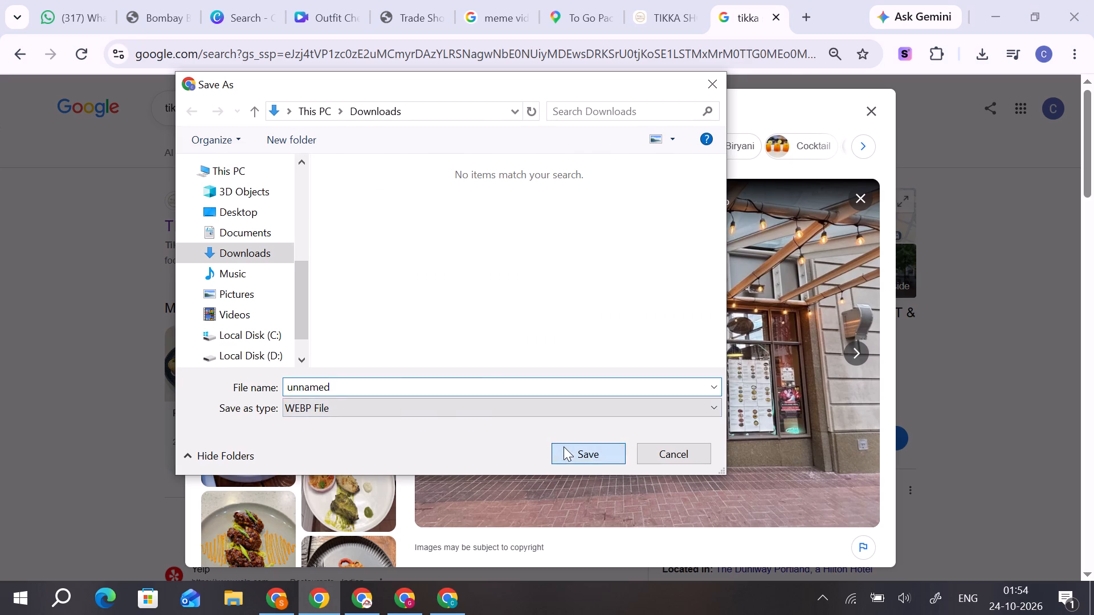
Return to the Canva design and find the uploads area for bringing in the saved storefront photo.
{"action": "left_click", "coordinate": [341, 0]}
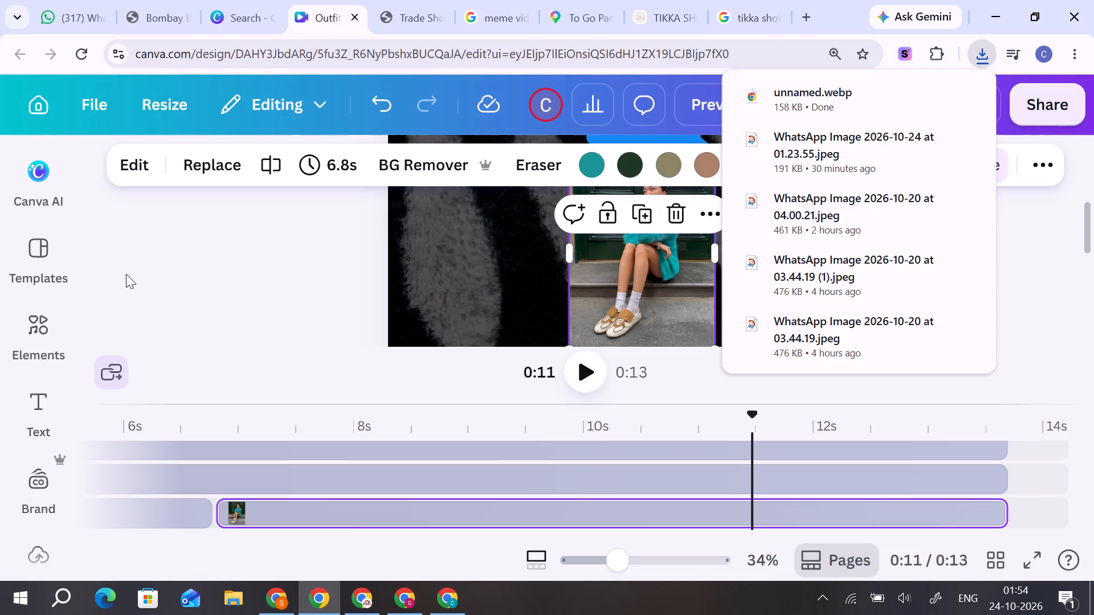
{"action": "scroll", "coordinate": [29, 298], "scroll_direction": "down", "scroll_amount": 1}
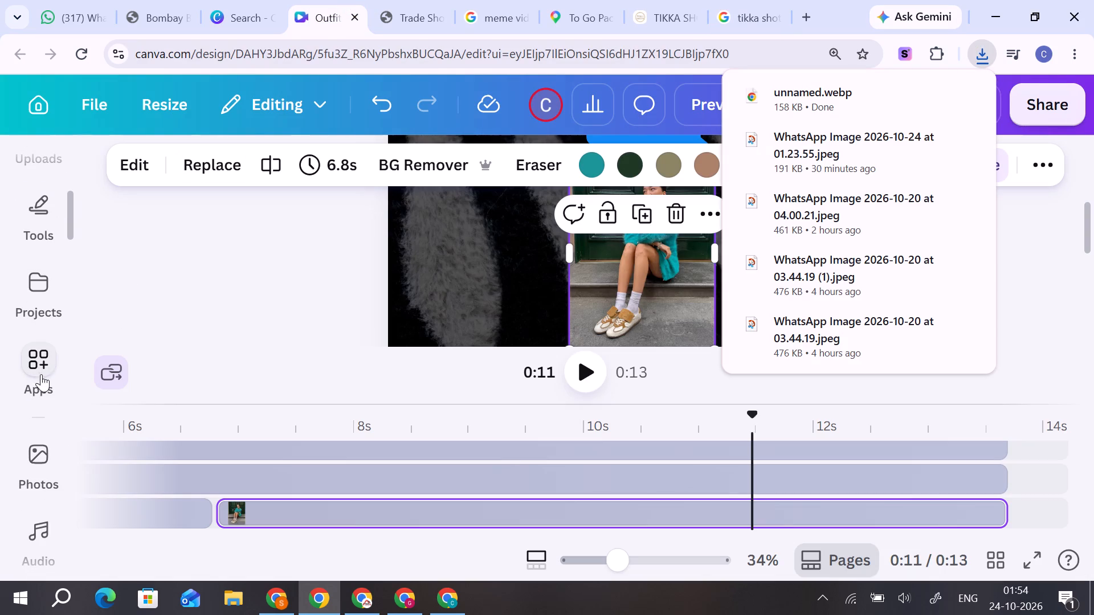
{"action": "scroll", "coordinate": [44, 370], "scroll_direction": "down", "scroll_amount": 2}
{"action": "scroll", "coordinate": [44, 370], "scroll_direction": "up", "scroll_amount": 2}
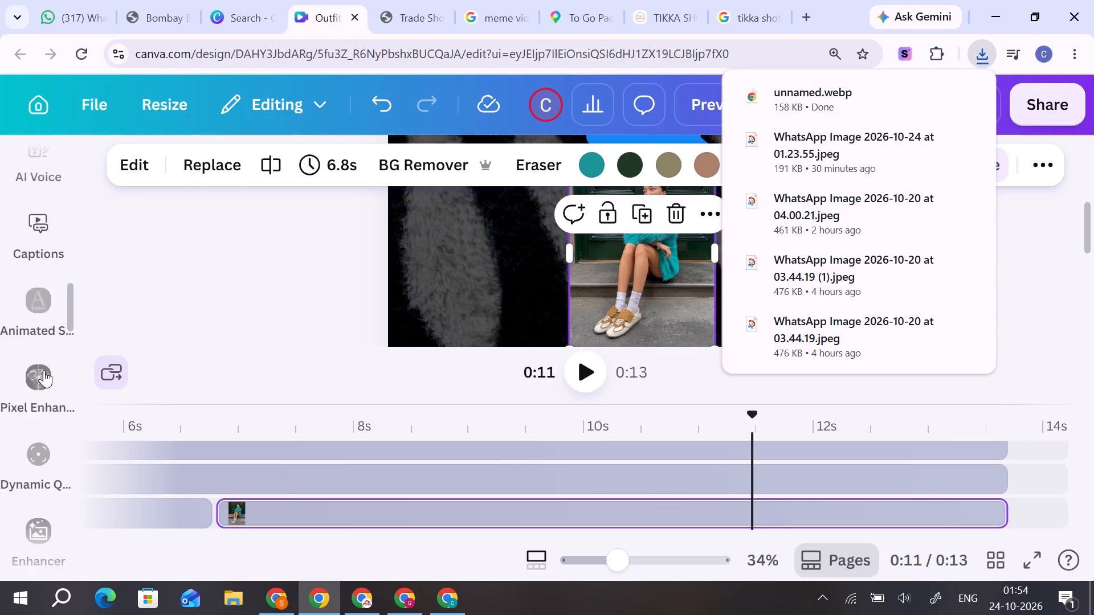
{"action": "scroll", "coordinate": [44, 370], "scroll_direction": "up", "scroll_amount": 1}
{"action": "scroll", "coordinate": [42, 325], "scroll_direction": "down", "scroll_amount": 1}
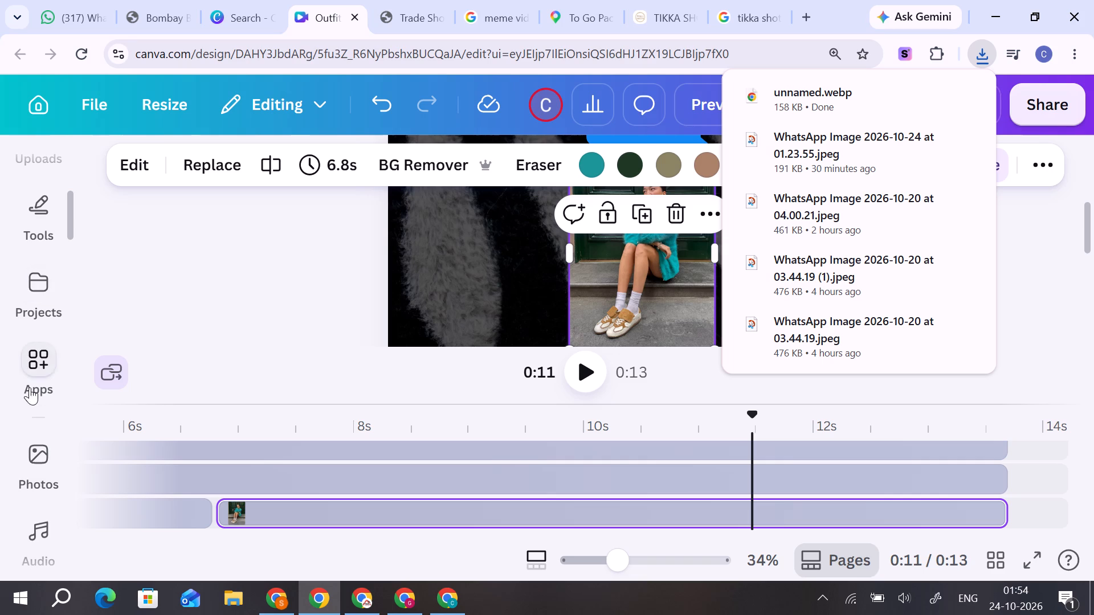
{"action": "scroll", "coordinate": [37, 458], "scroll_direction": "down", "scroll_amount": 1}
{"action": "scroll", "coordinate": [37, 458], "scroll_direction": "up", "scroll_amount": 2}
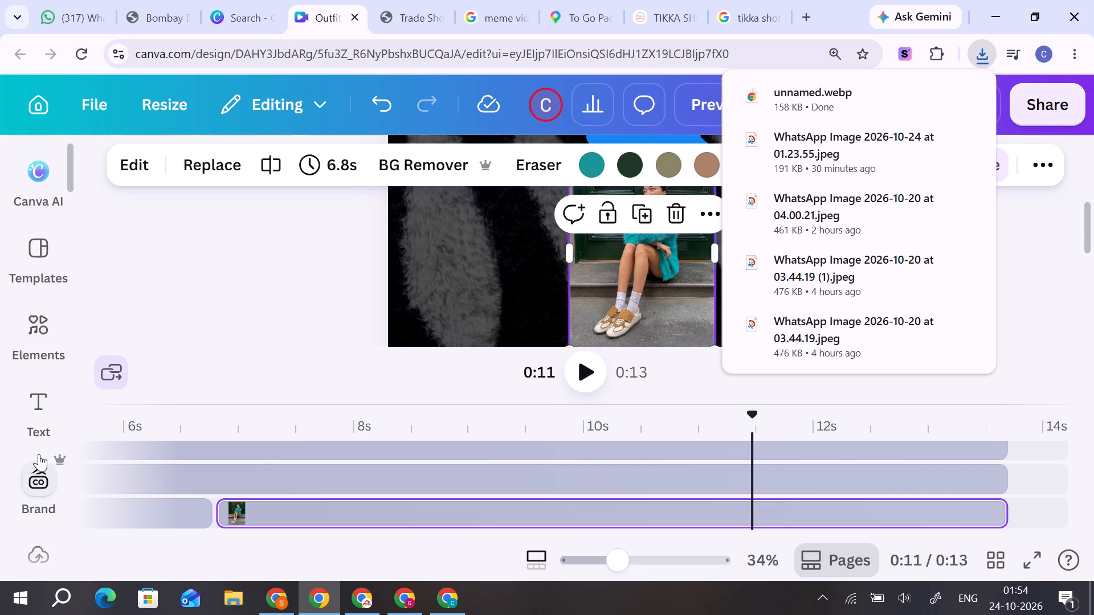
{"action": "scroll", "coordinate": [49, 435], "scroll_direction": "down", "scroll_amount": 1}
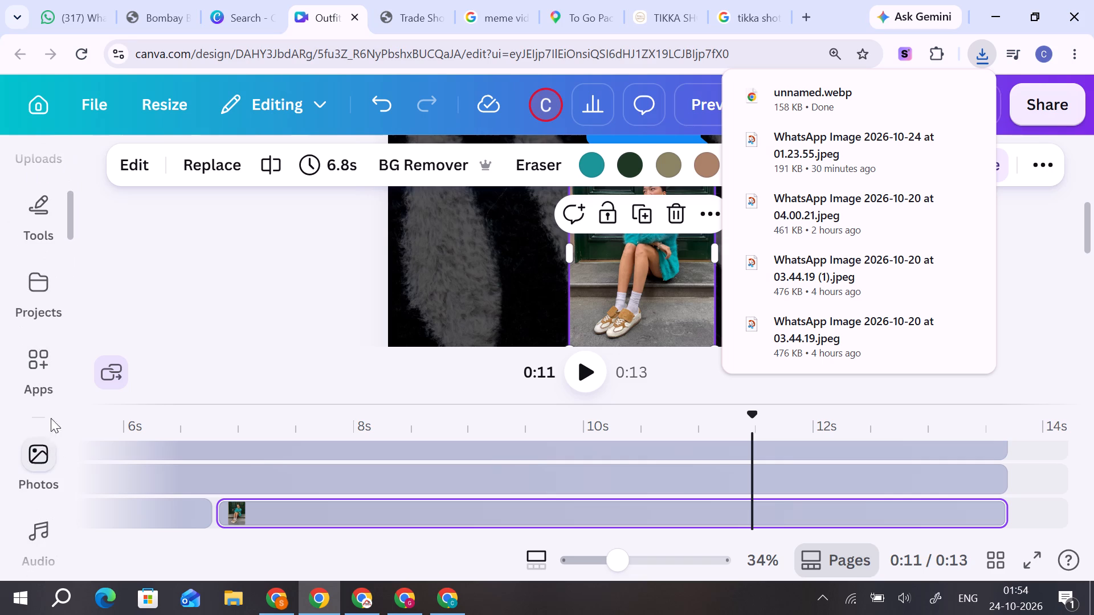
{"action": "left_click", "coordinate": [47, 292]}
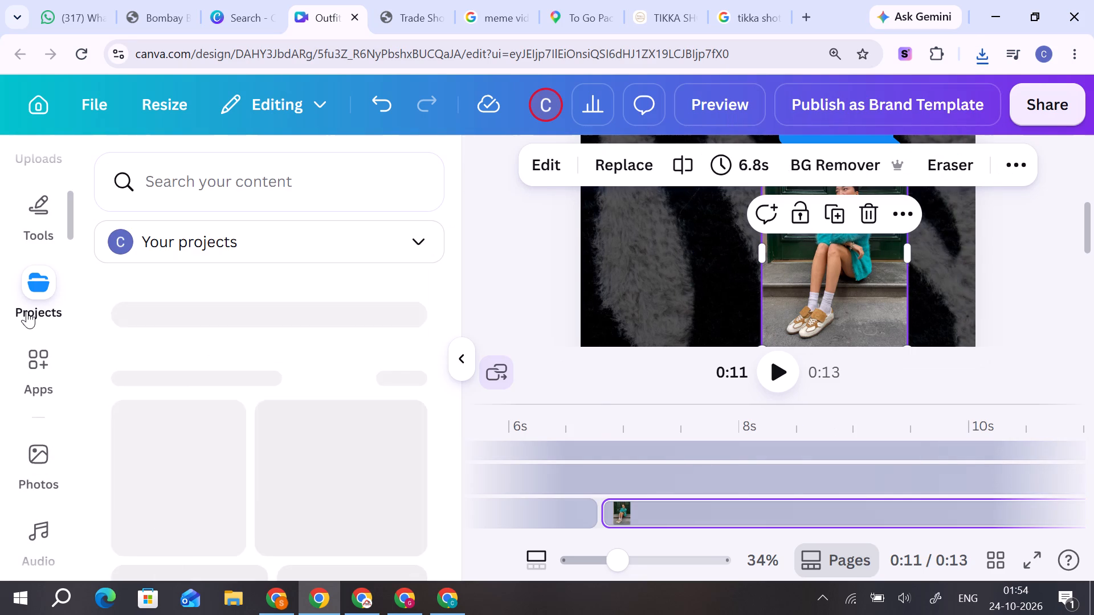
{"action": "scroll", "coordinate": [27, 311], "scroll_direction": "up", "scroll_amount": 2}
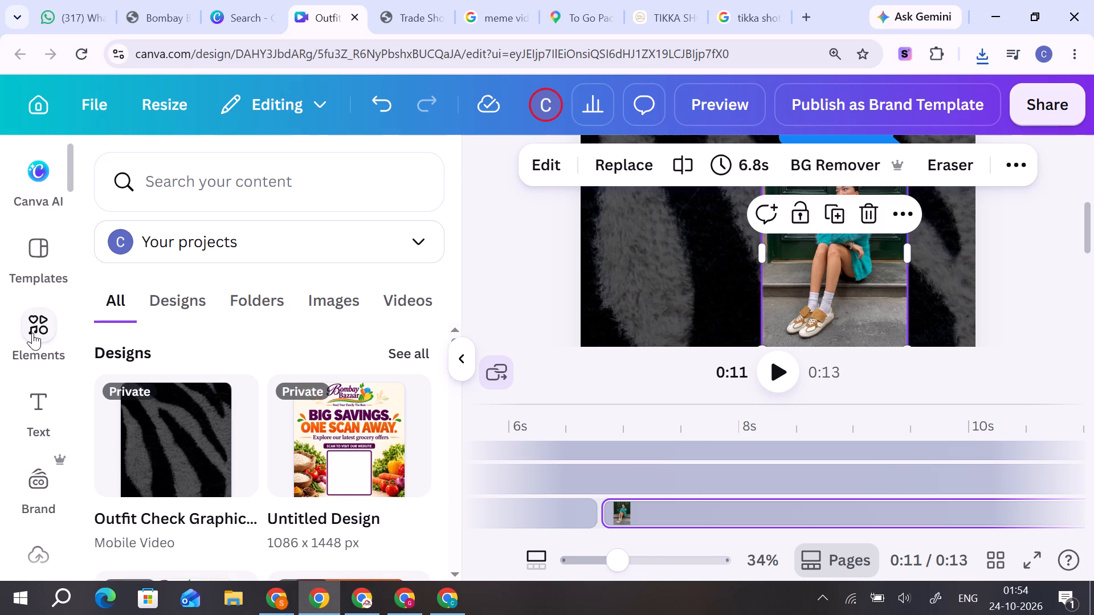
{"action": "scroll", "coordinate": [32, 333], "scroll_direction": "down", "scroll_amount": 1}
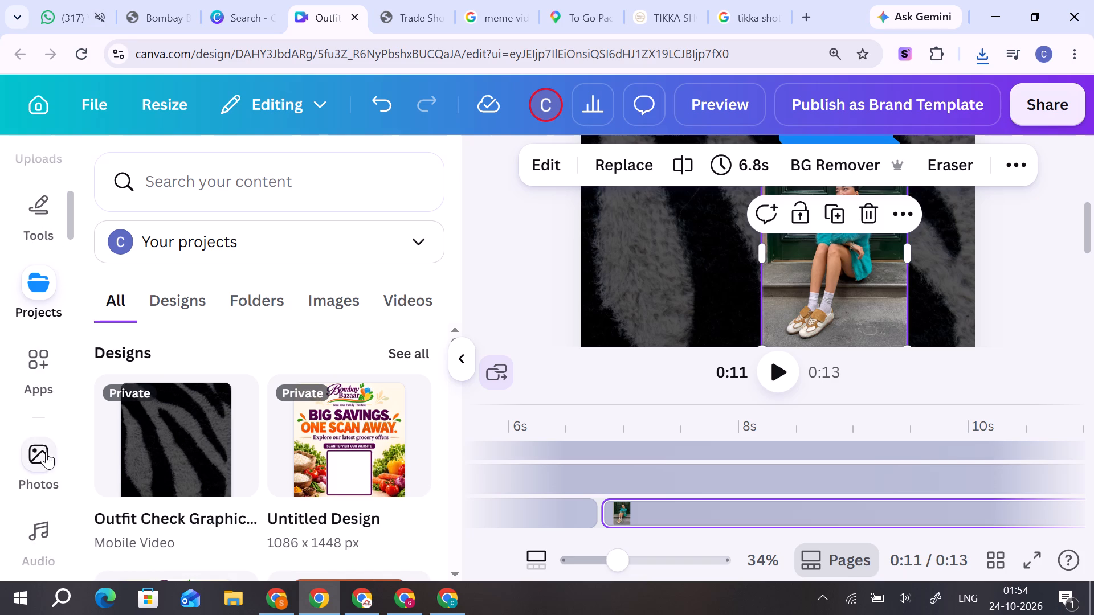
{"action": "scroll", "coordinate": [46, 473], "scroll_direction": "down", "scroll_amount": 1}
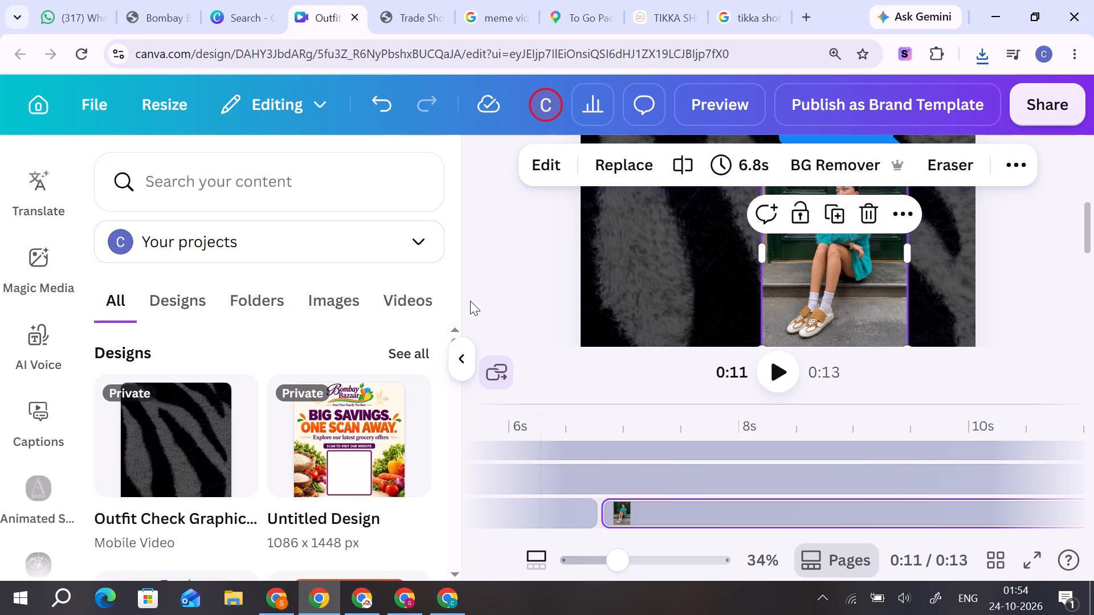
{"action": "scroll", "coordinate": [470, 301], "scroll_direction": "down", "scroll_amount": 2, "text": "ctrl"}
Deselect the woman's photo and upload the storefront image named unnamed from the Downloads folder to the design's uploads.
{"action": "left_click", "coordinate": [1027, 277]}
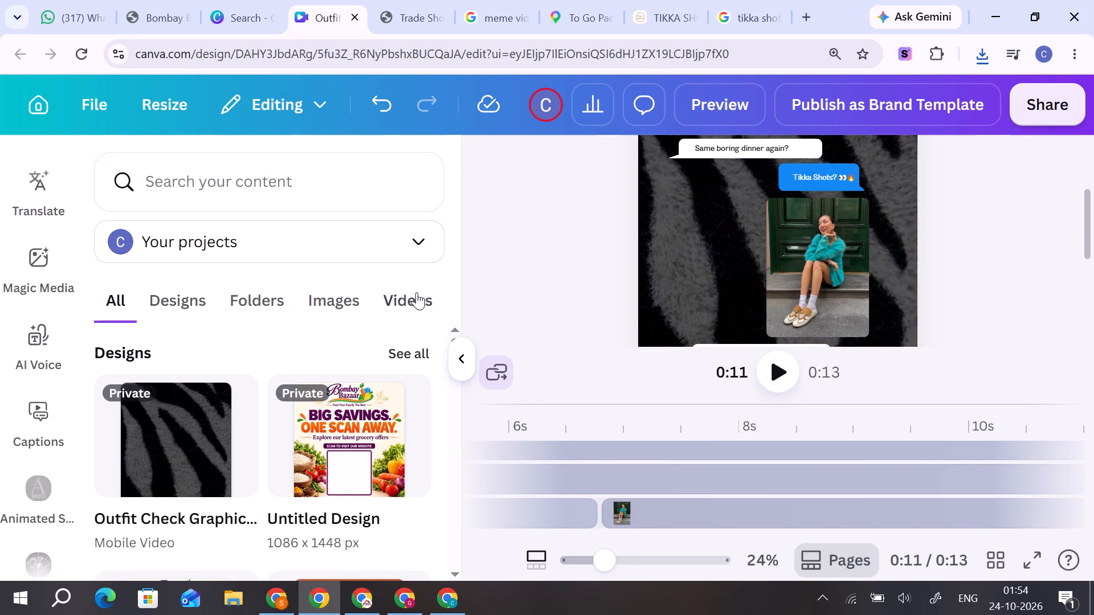
{"action": "scroll", "coordinate": [344, 301], "scroll_direction": "down", "scroll_amount": 4, "text": "ctrl"}
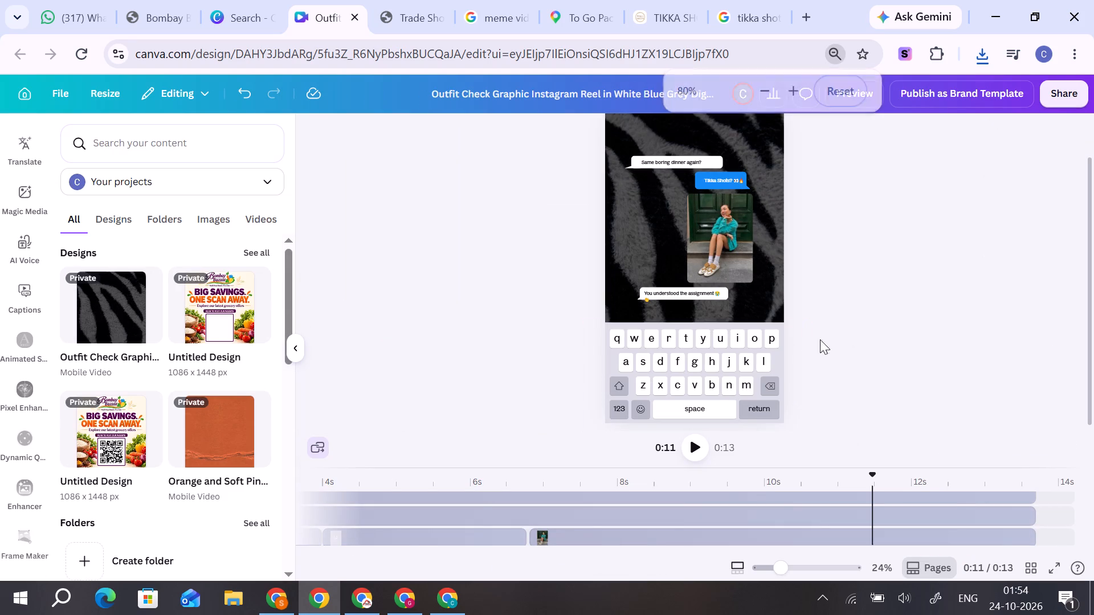
{"action": "scroll", "coordinate": [934, 335], "scroll_direction": "up", "scroll_amount": 1, "text": "ctrl"}
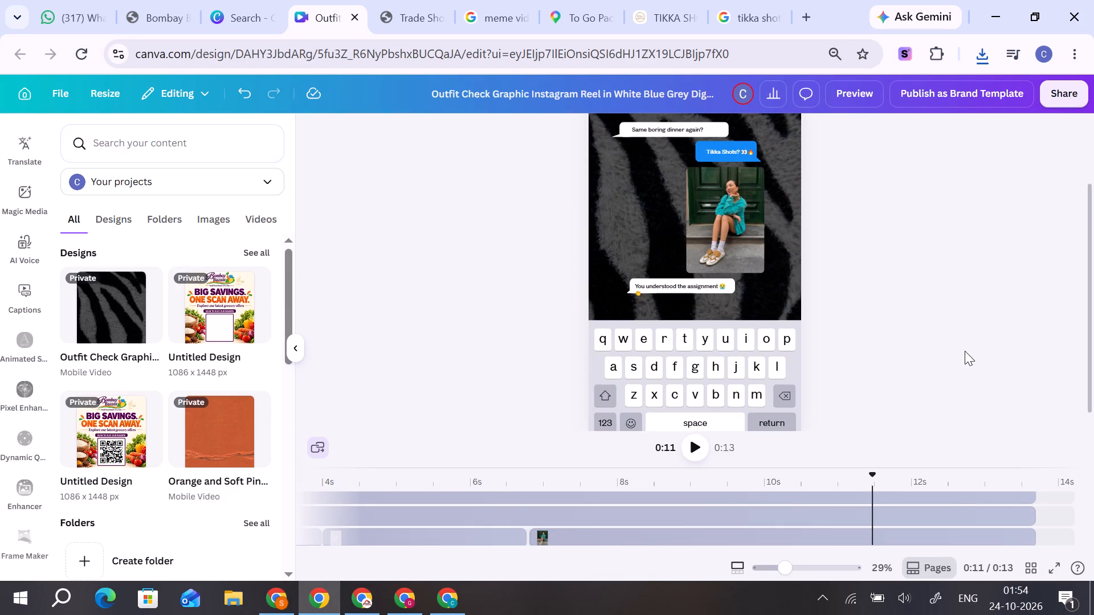
{"action": "scroll", "coordinate": [213, 294], "scroll_direction": "up", "scroll_amount": 1, "text": "ctrl"}
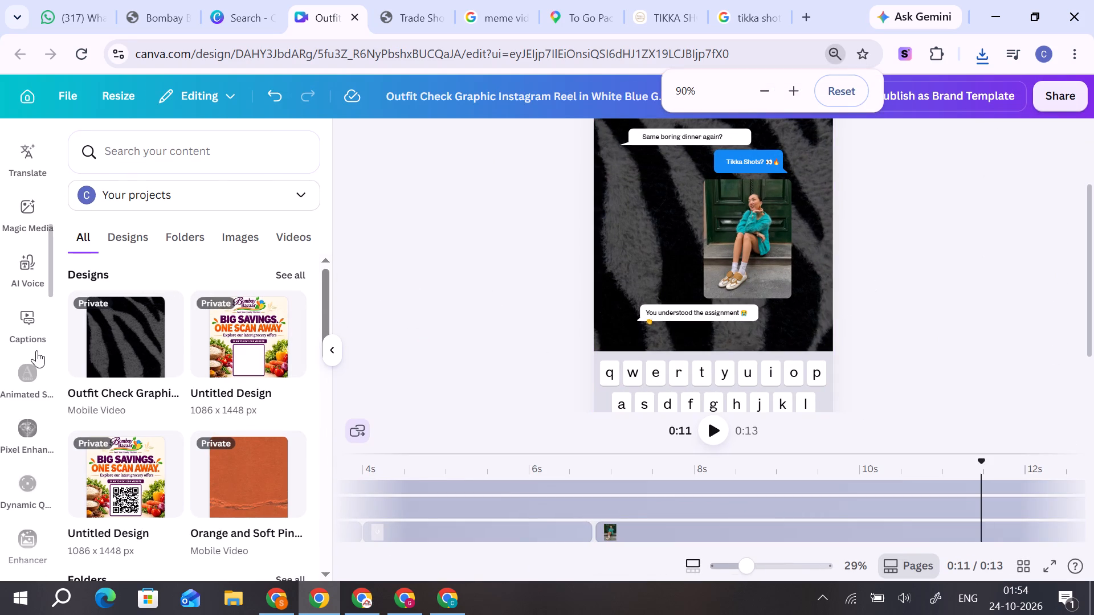
{"action": "scroll", "coordinate": [13, 340], "scroll_direction": "up", "scroll_amount": 2}
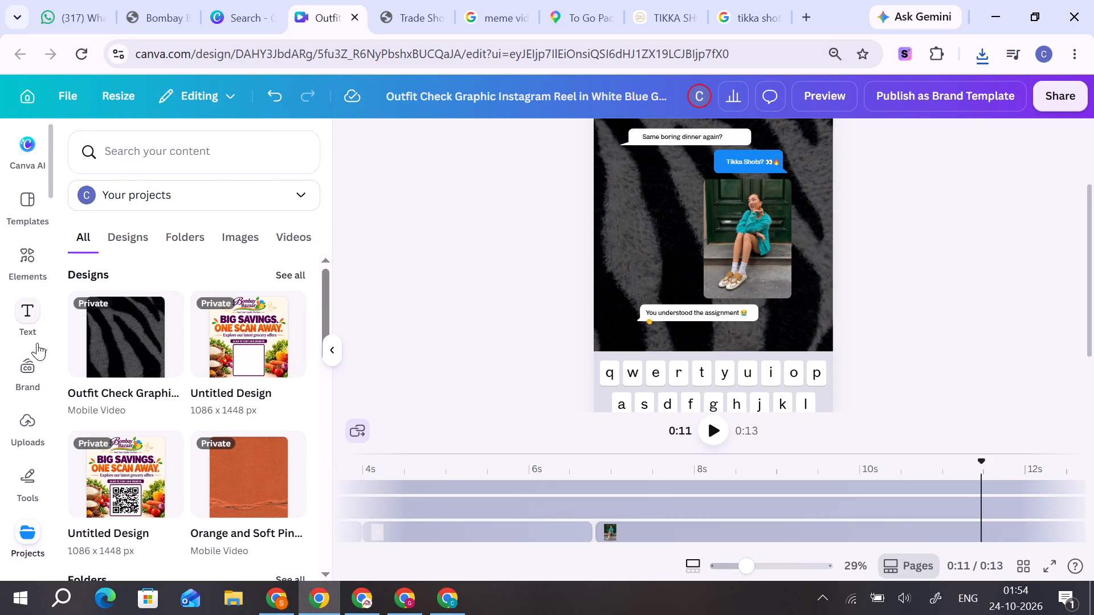
{"action": "left_click", "coordinate": [30, 413]}
{"action": "left_click", "coordinate": [169, 196]}
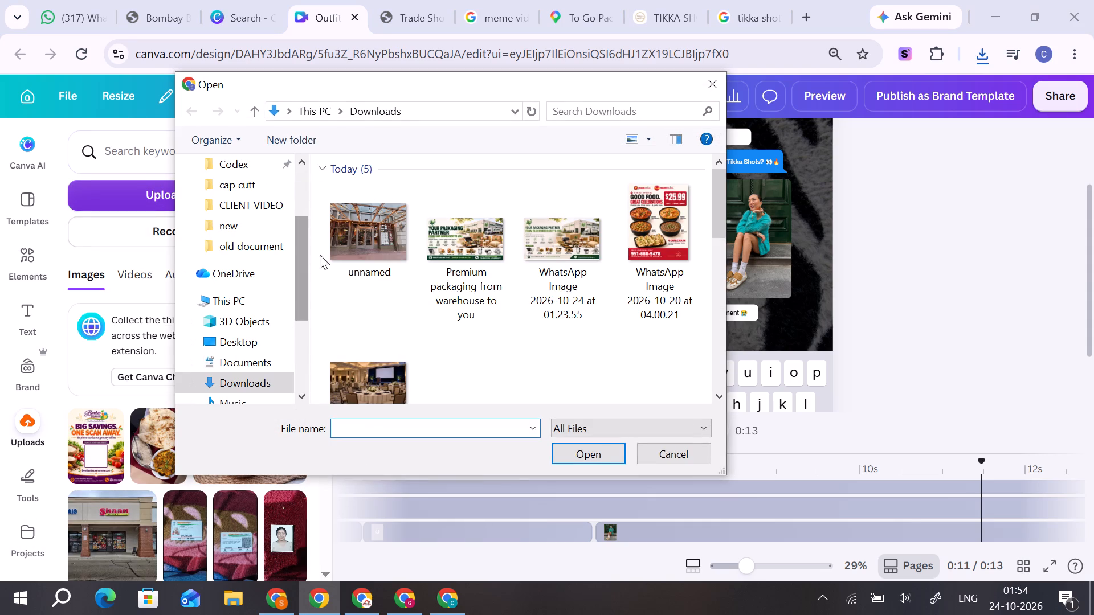
{"action": "left_click", "coordinate": [347, 252]}
{"action": "left_click", "coordinate": [581, 456]}
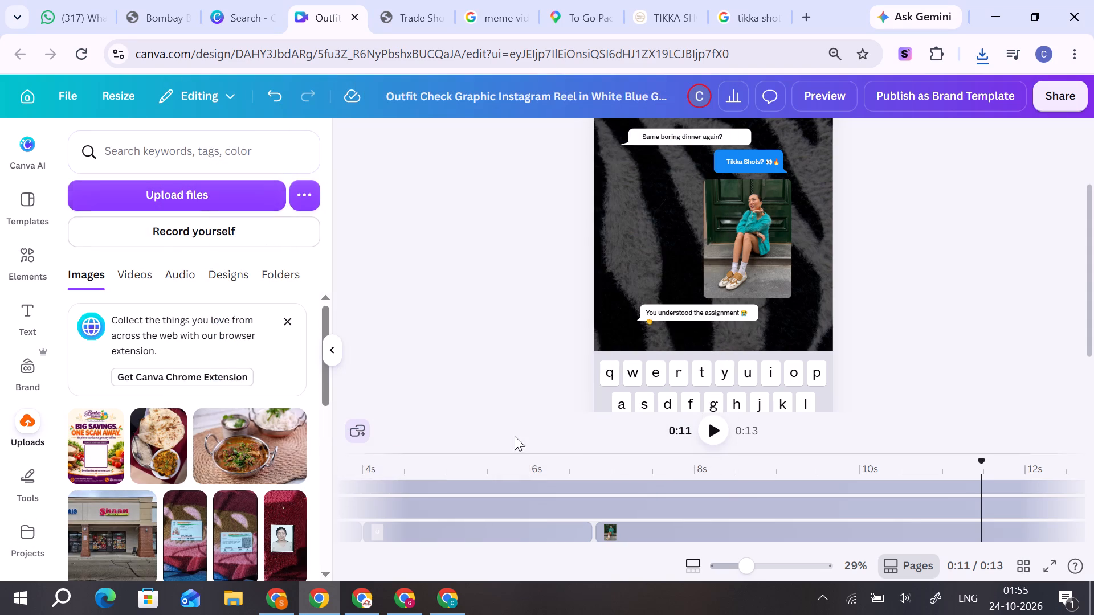
Replace the seated woman's photo below the "Tikka Shots?" bubble with the uploaded storefront photo.
{"action": "left_click_drag", "start_coordinate": [132, 444], "coordinate": [732, 248]}
{"action": "left_click", "coordinate": [844, 261]}
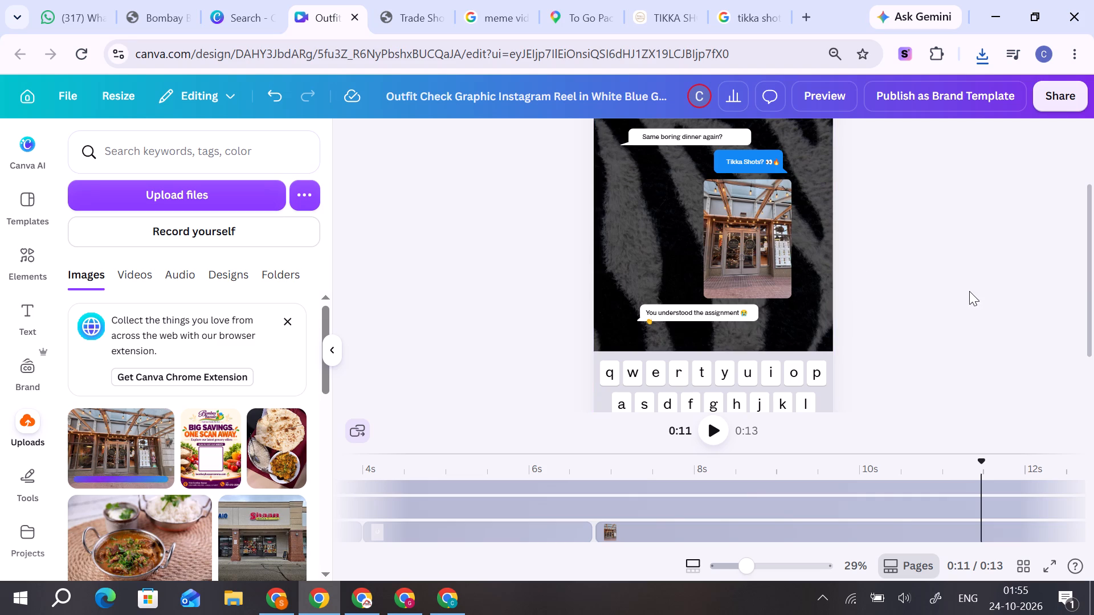
Scrub the timeline back to about 4 s and forward to 10 s to review the chat sequence with the storefront photo.
{"action": "left_click_drag", "start_coordinate": [1093, 290], "coordinate": [1093, 331]}
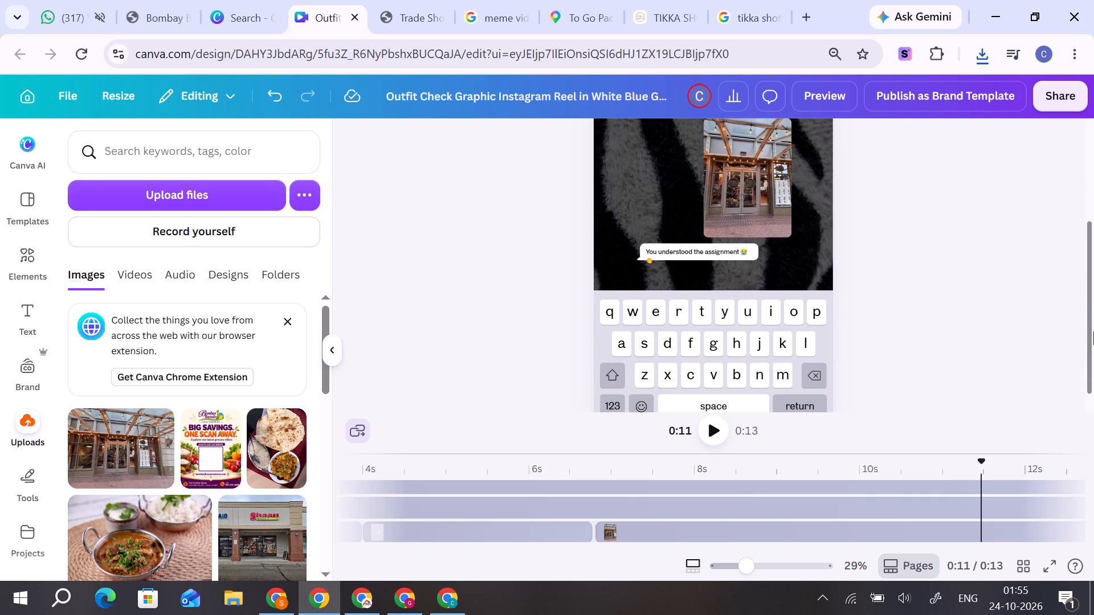
{"action": "left_click_drag", "start_coordinate": [1093, 331], "coordinate": [1093, 278]}
{"action": "left_click_drag", "start_coordinate": [980, 466], "coordinate": [253, 485]}
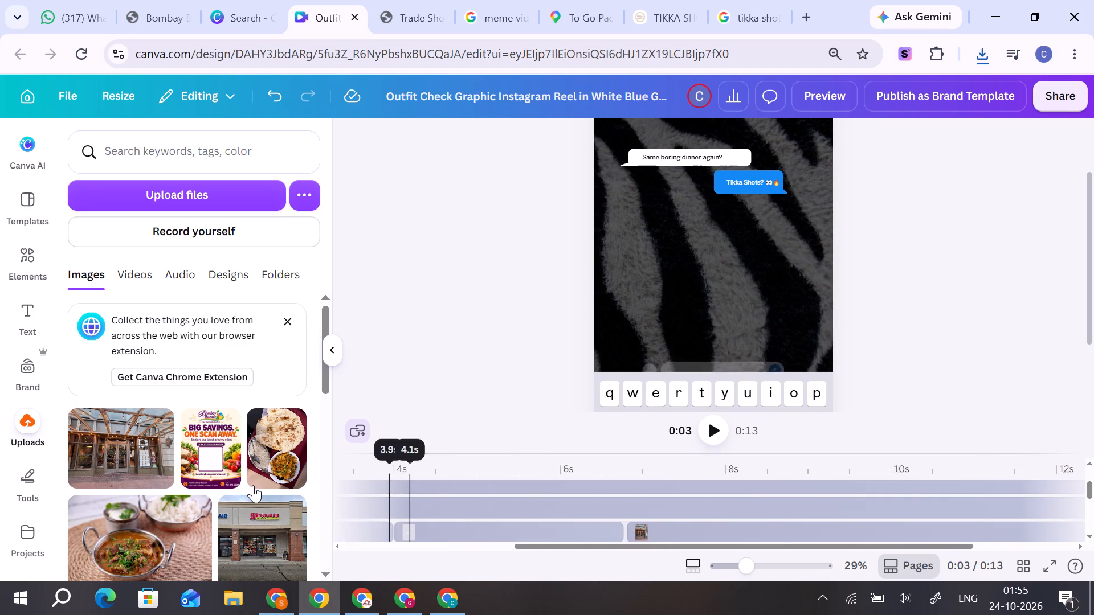
{"action": "left_click_drag", "start_coordinate": [253, 485], "coordinate": [732, 465]}
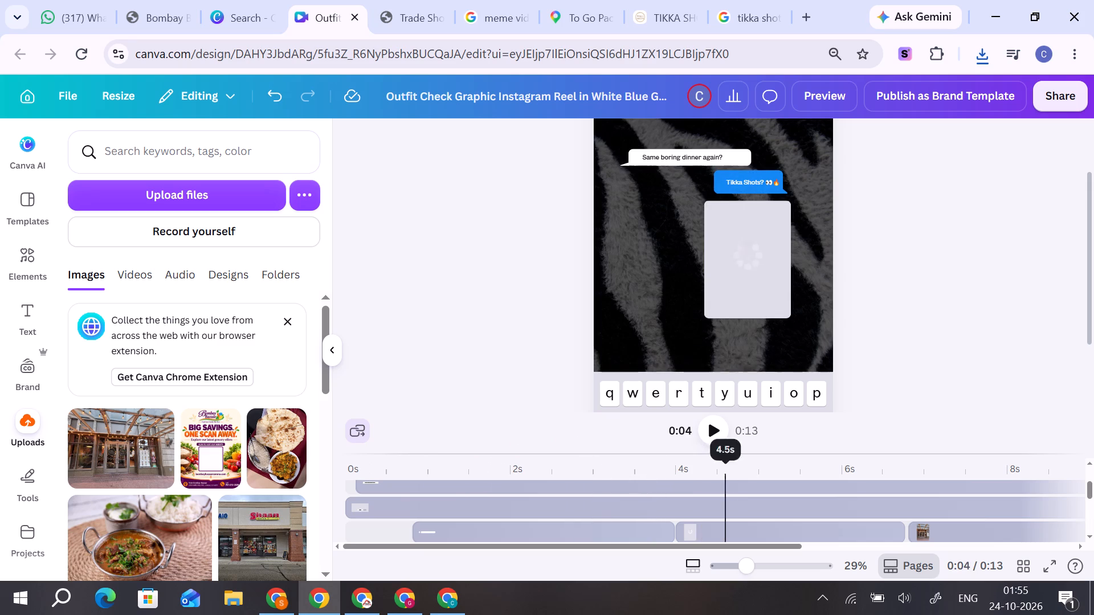
{"action": "left_click_drag", "start_coordinate": [732, 465], "coordinate": [973, 429]}
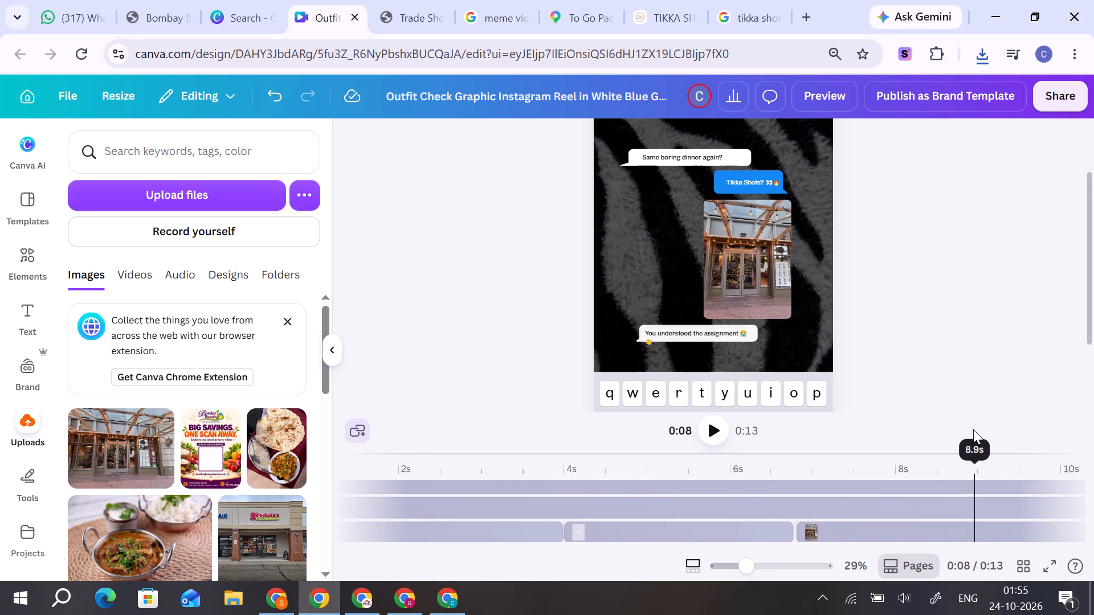
{"action": "left_click_drag", "start_coordinate": [973, 429], "coordinate": [967, 444]}
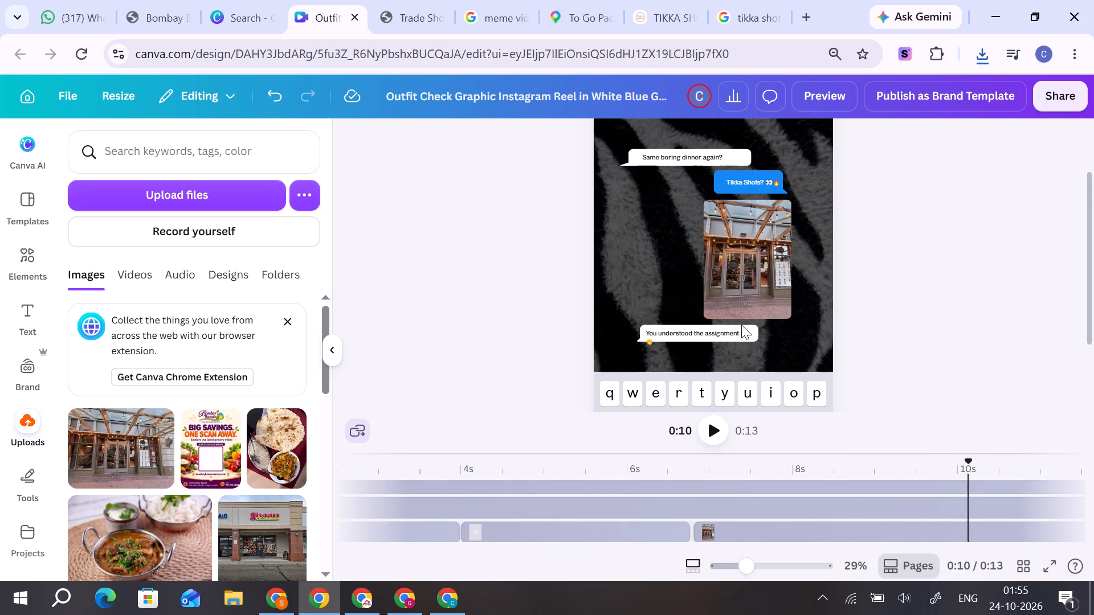
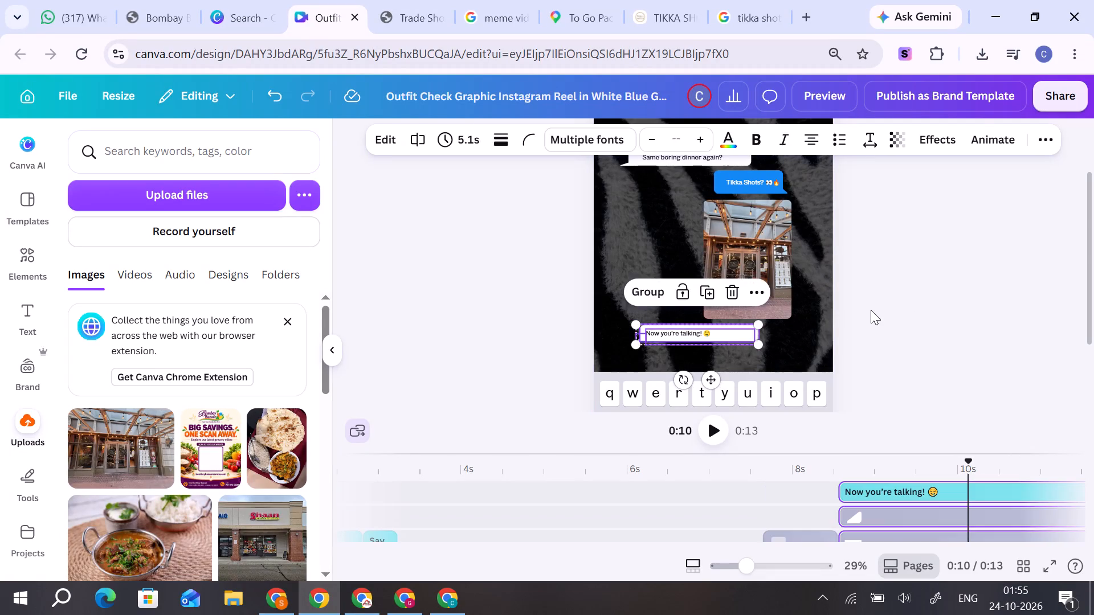
Centre the "Now you're talking!" text inside the white bubble below the storefront photo and group the text with the bubble.
{"action": "left_click", "coordinate": [872, 307]}
{"action": "left_click_drag", "start_coordinate": [687, 332], "coordinate": [699, 332]}
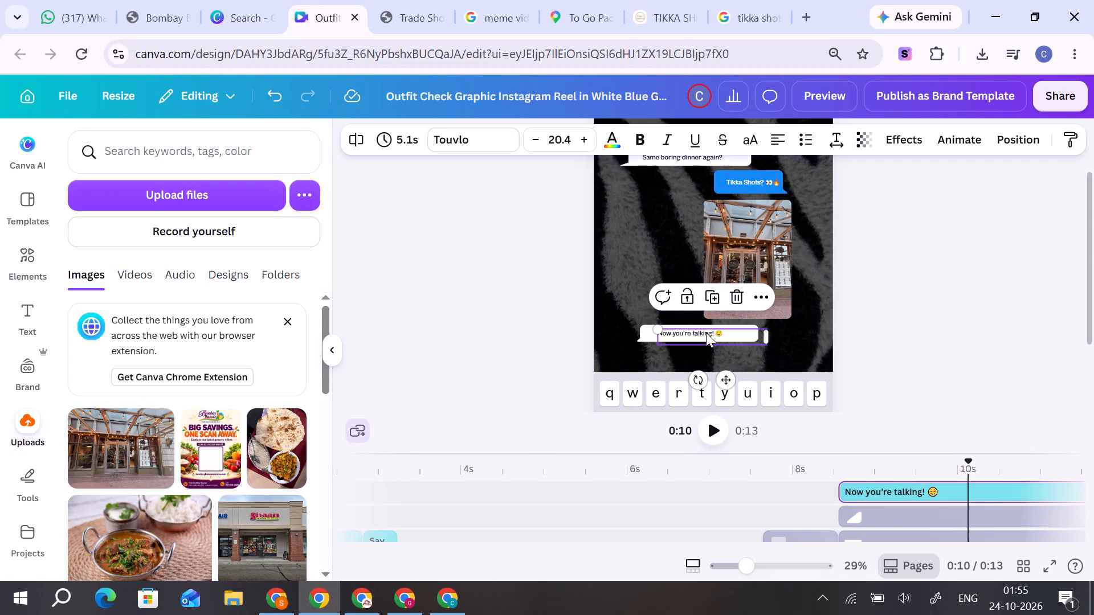
{"action": "left_click", "coordinate": [861, 310]}
{"action": "left_click", "coordinate": [745, 327]}
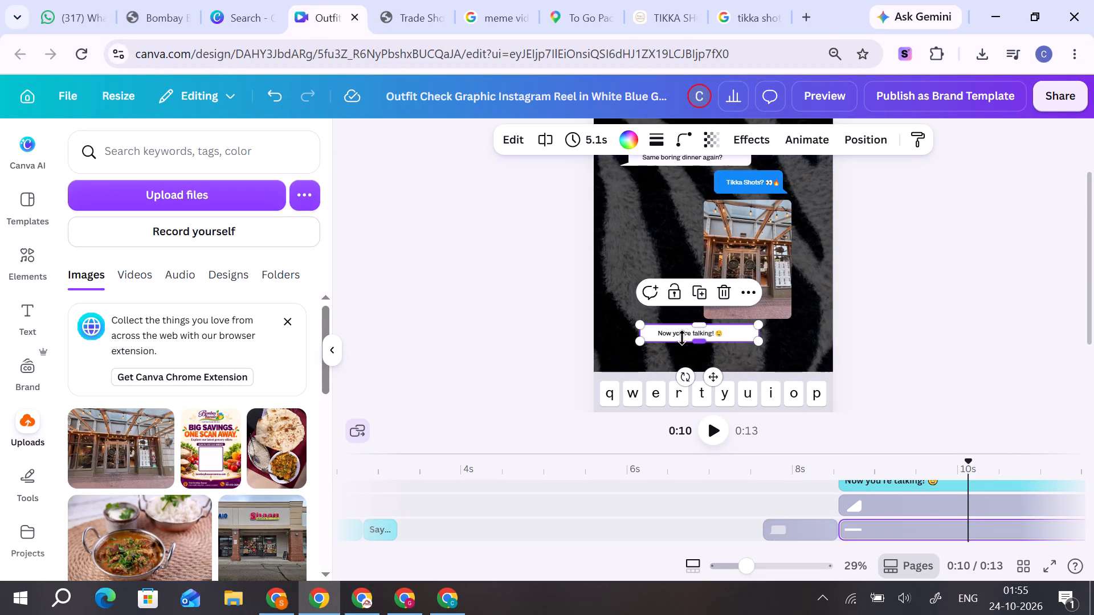
{"action": "left_click", "coordinate": [697, 333], "text": "shift"}
{"action": "left_click", "coordinate": [656, 295]}
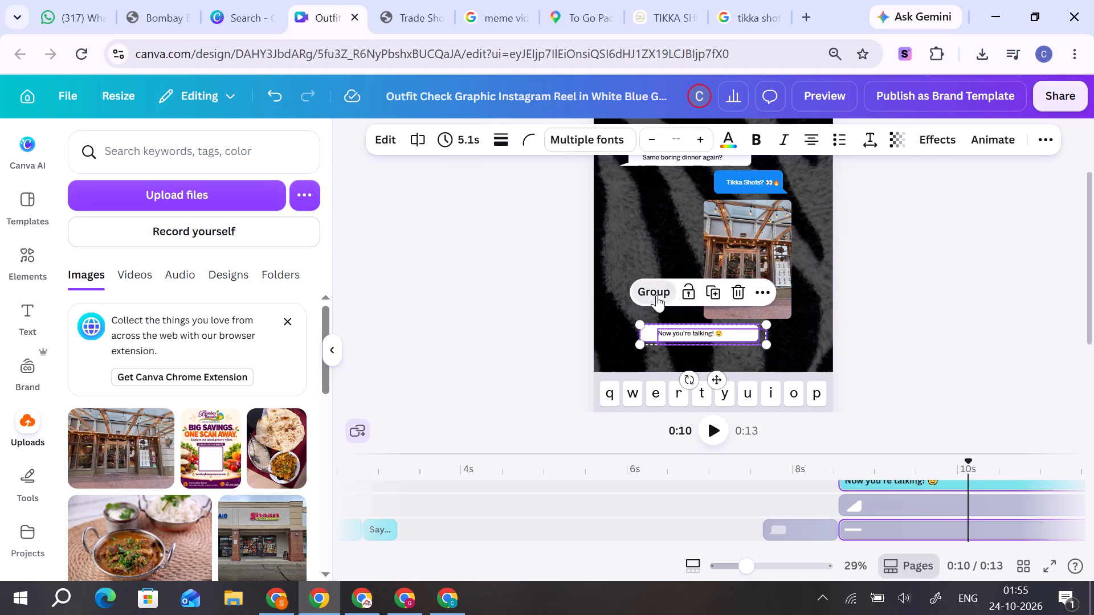
{"action": "left_click", "coordinate": [865, 263]}
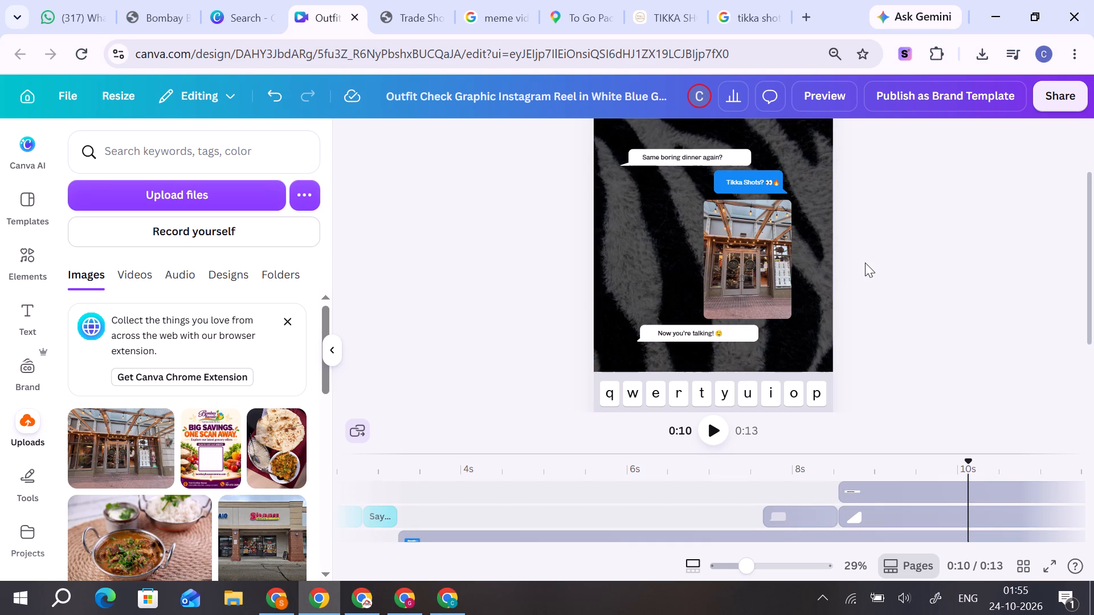
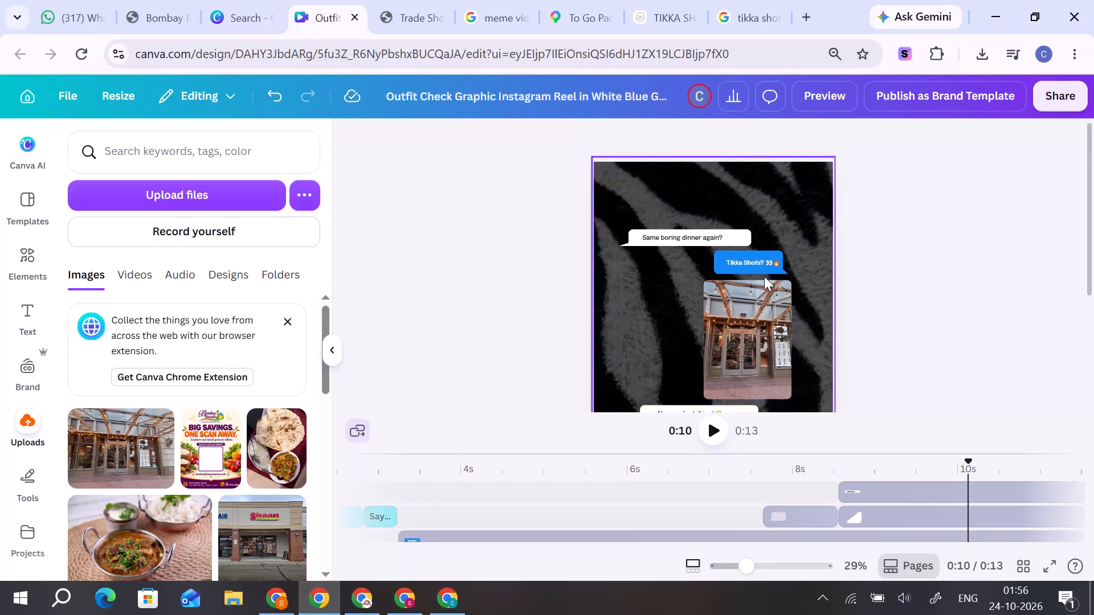
Play the reel from the start and review the chat messages, storefront photo and keyboard through to the end.
{"action": "scroll", "coordinate": [868, 276], "scroll_direction": "down", "scroll_amount": 1}
{"action": "left_click_drag", "start_coordinate": [969, 468], "coordinate": [511, 461]}
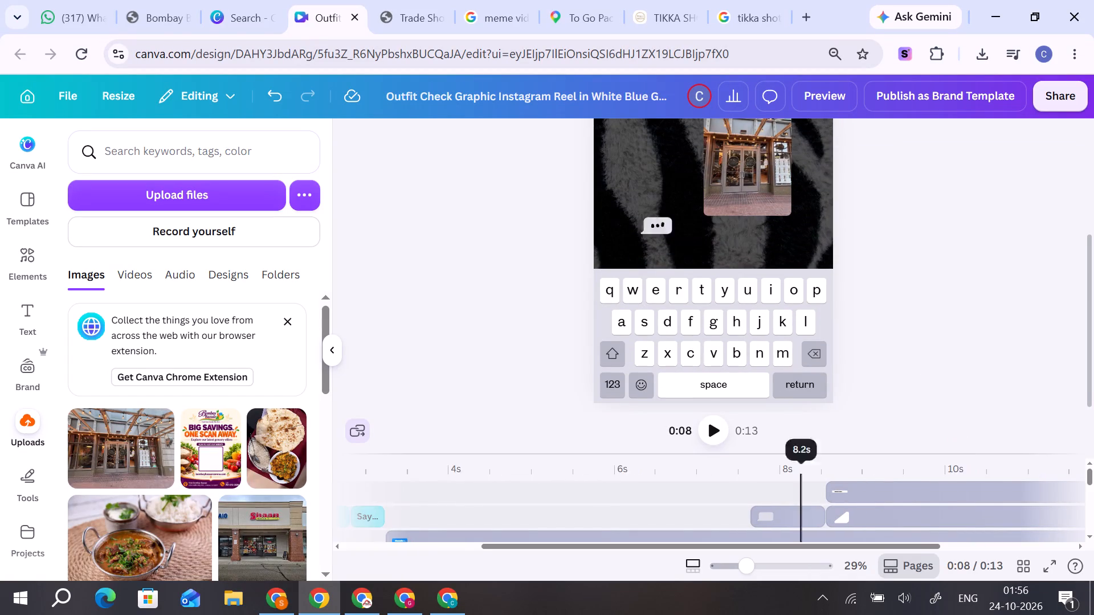
{"action": "left_click_drag", "start_coordinate": [511, 461], "coordinate": [284, 465]}
{"action": "key", "text": "space"}
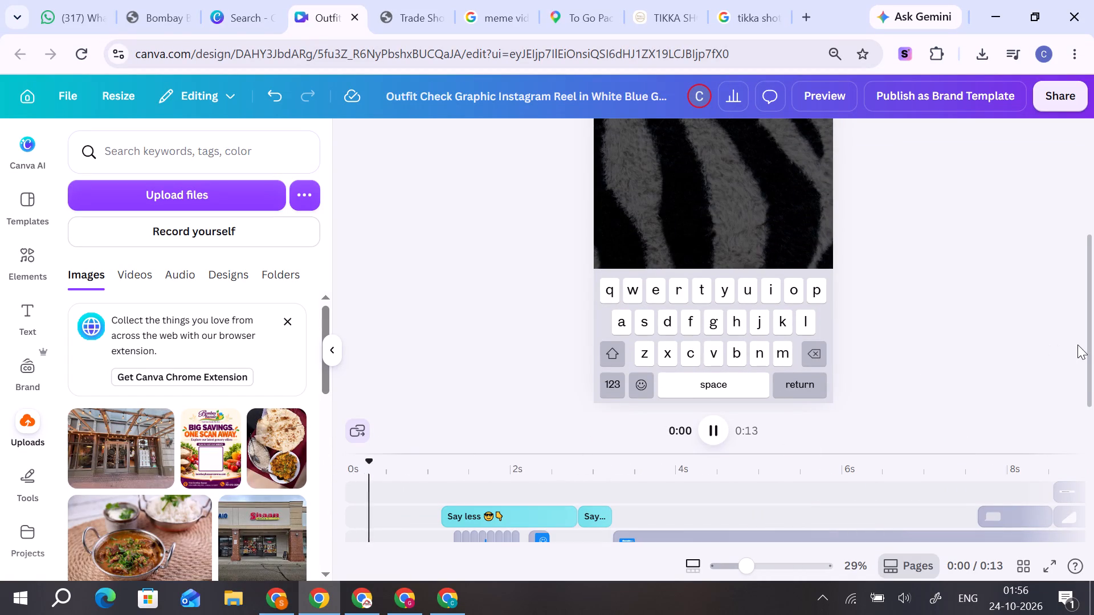
{"action": "left_click_drag", "start_coordinate": [1093, 344], "coordinate": [1081, 230]}
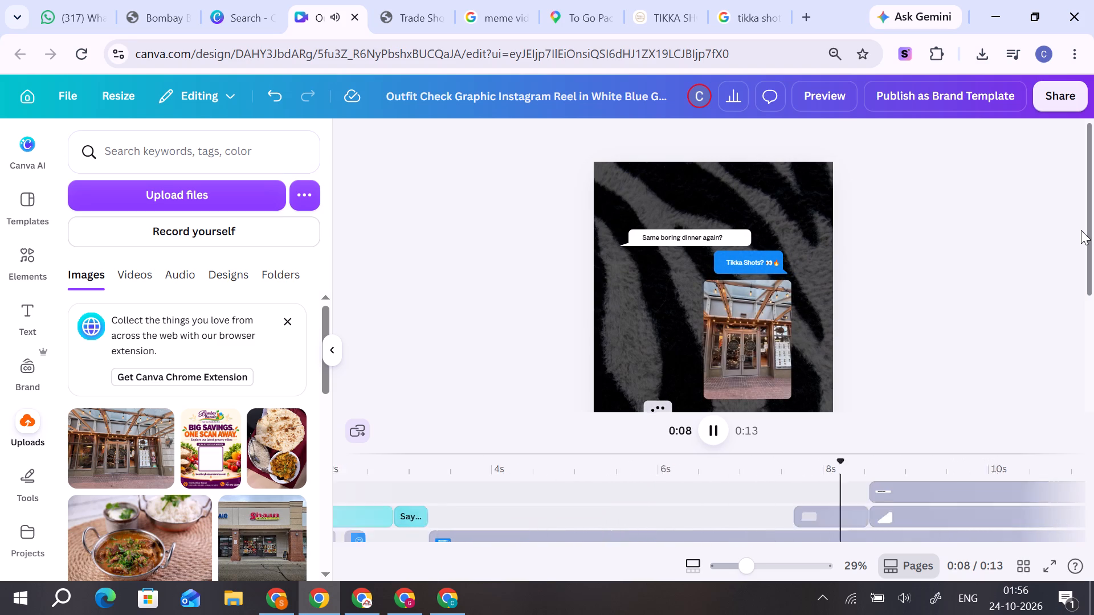
{"action": "left_click_drag", "start_coordinate": [1081, 230], "coordinate": [1080, 295]}
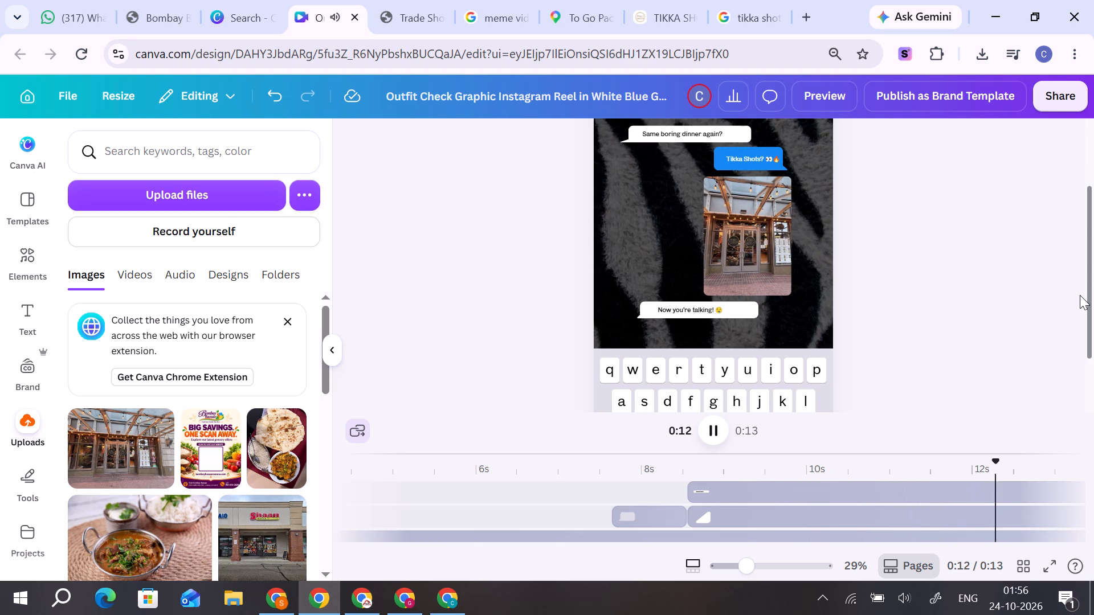
{"action": "left_click_drag", "start_coordinate": [1080, 295], "coordinate": [1093, 427]}
Enlarge the timeline and trim the "Now you're talking!" message and its bubble tail to end at about 11.2 s.
{"action": "left_click_drag", "start_coordinate": [952, 456], "coordinate": [971, 367]}
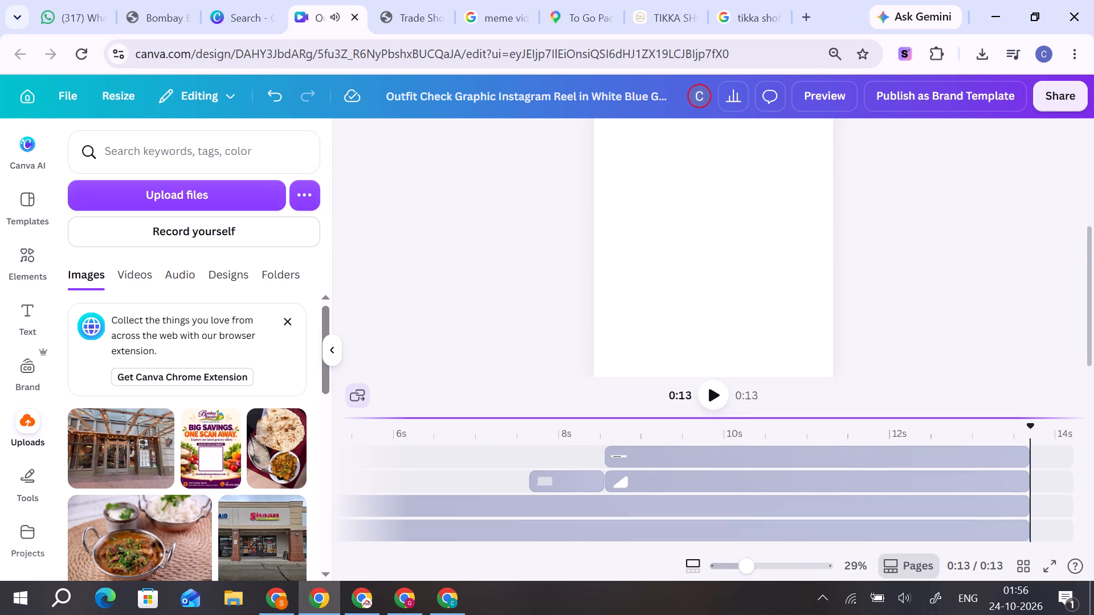
{"action": "left_click_drag", "start_coordinate": [971, 367], "coordinate": [972, 206]}
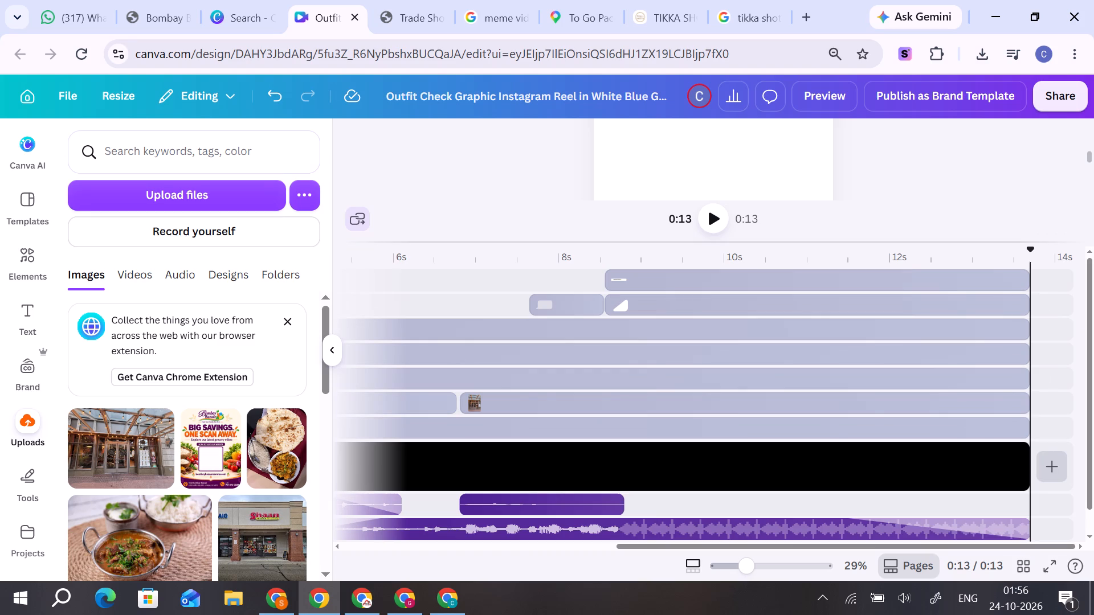
{"action": "left_click_drag", "start_coordinate": [1034, 255], "coordinate": [833, 290]}
{"action": "scroll", "coordinate": [880, 185], "scroll_direction": "down", "scroll_amount": 2}
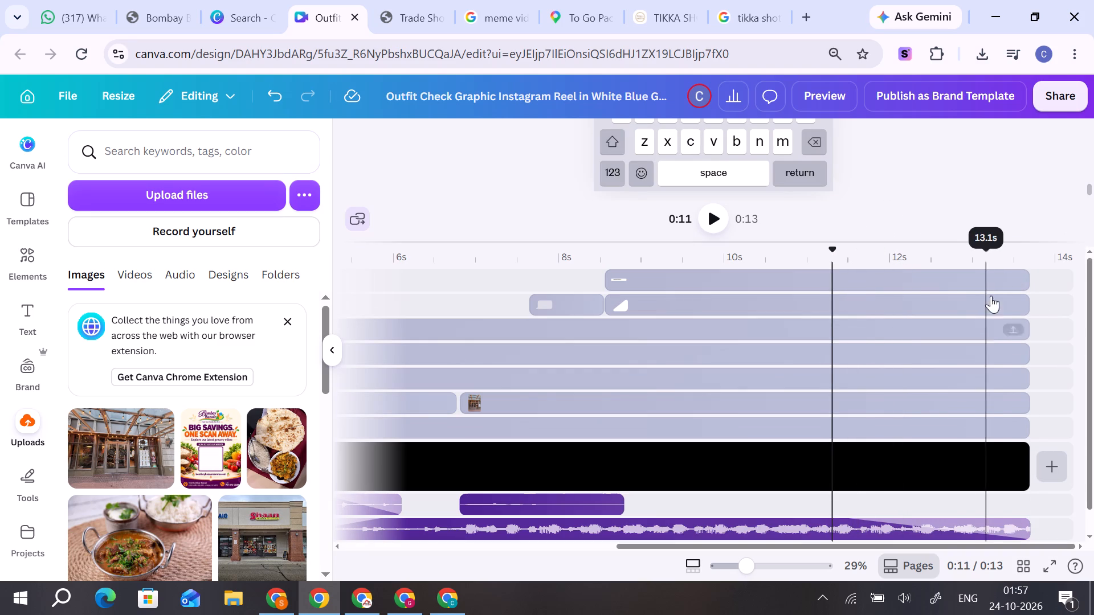
{"action": "left_click_drag", "start_coordinate": [1024, 282], "coordinate": [832, 288]}
{"action": "left_click_drag", "start_coordinate": [1018, 301], "coordinate": [937, 301]}
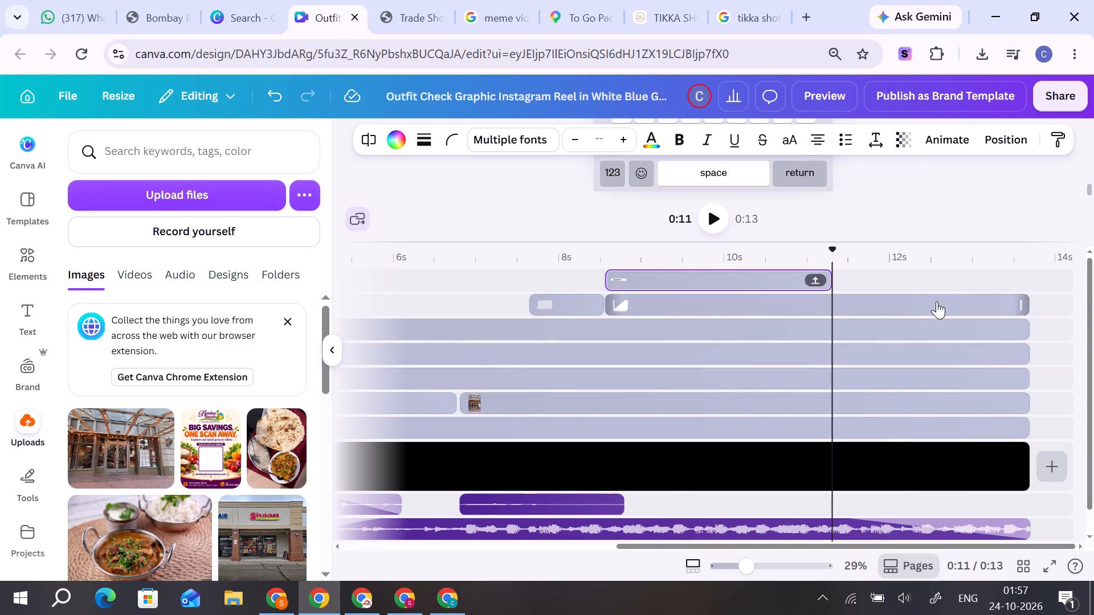
{"action": "left_click_drag", "start_coordinate": [937, 301], "coordinate": [826, 310]}
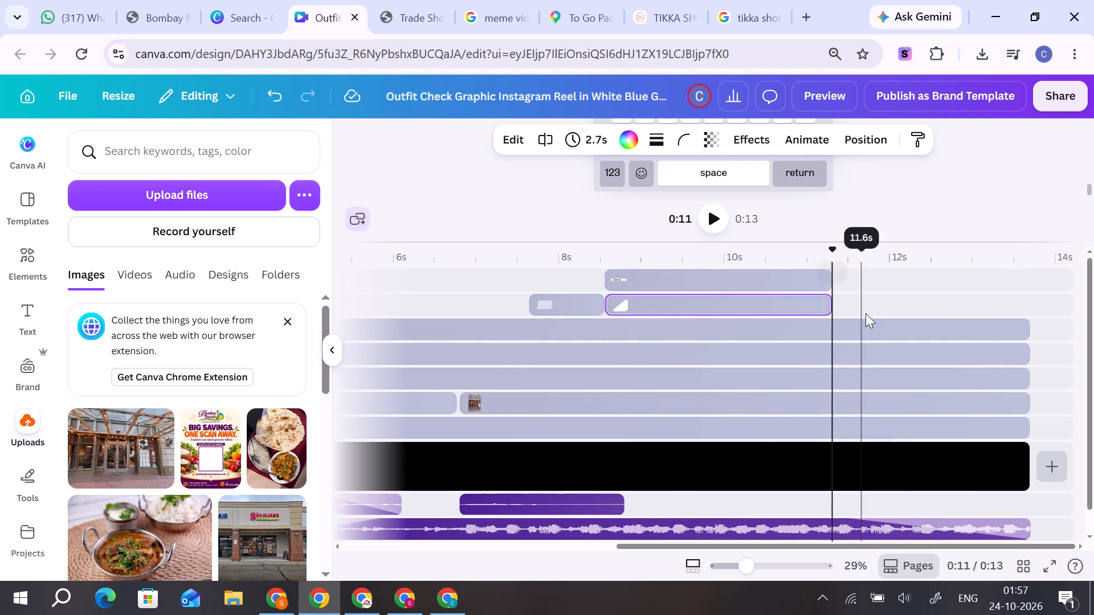
Trim the two earlier message bubbles, the keyboard and the storefront photo to end at the playhead, giving the photo 4.5 s.
{"action": "scroll", "coordinate": [866, 313], "scroll_direction": "up", "scroll_amount": 3}
{"action": "left_click_drag", "start_coordinate": [1024, 331], "coordinate": [982, 331]}
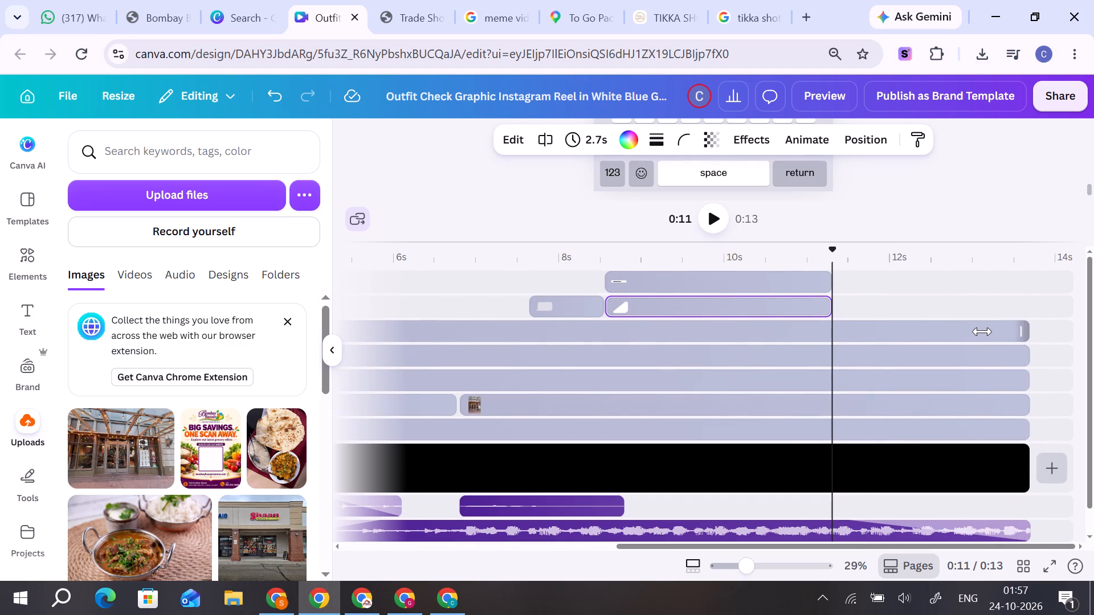
{"action": "left_click_drag", "start_coordinate": [982, 331], "coordinate": [831, 339]}
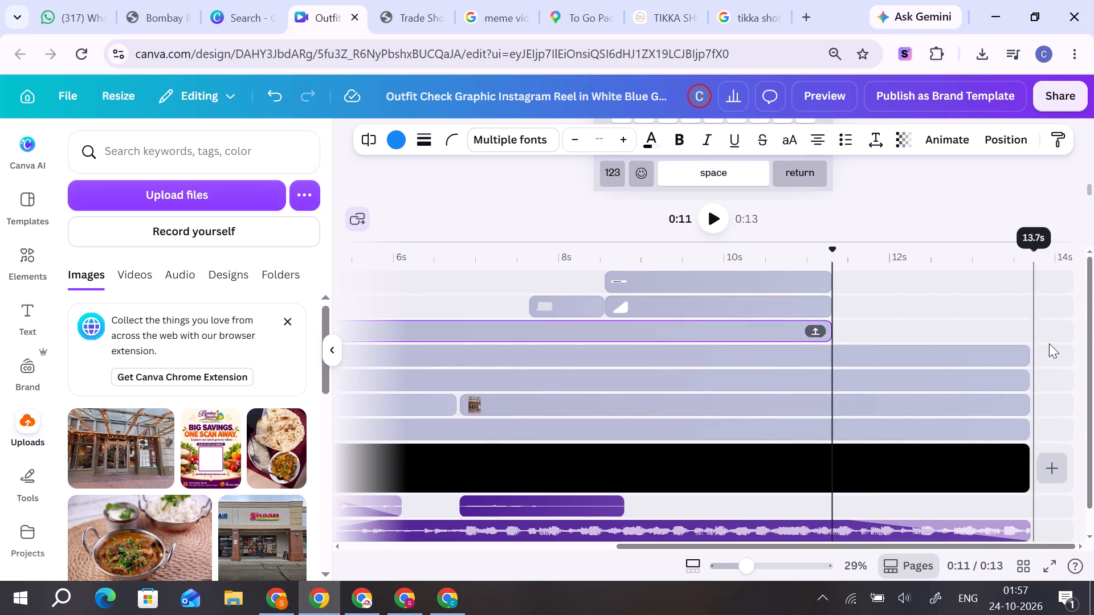
{"action": "left_click_drag", "start_coordinate": [1022, 356], "coordinate": [832, 364]}
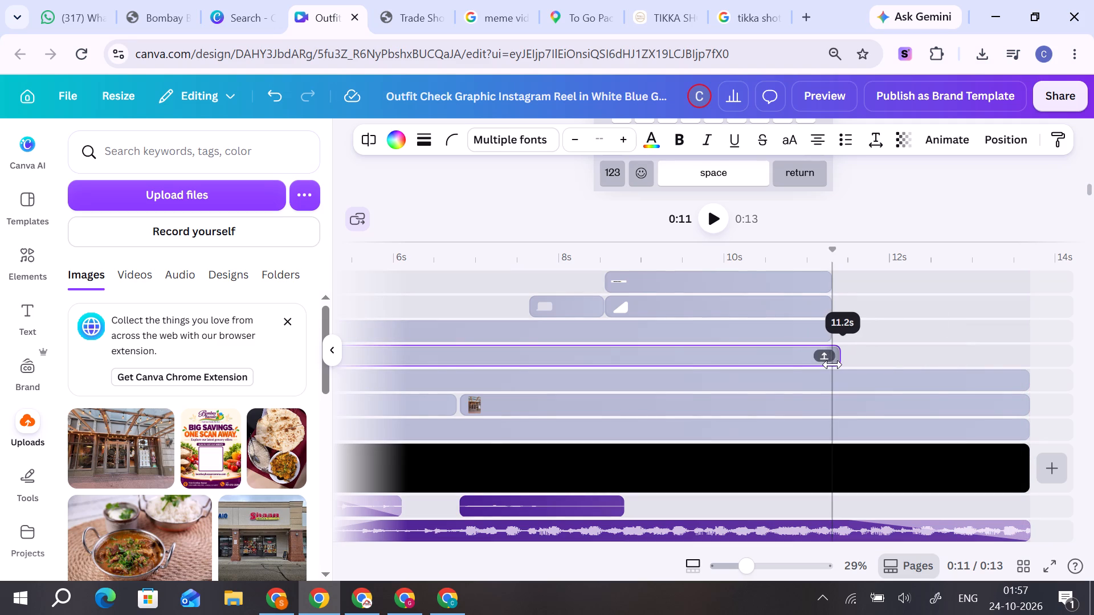
{"action": "left_click_drag", "start_coordinate": [832, 364], "coordinate": [831, 364]}
{"action": "left_click_drag", "start_coordinate": [1024, 375], "coordinate": [985, 375]}
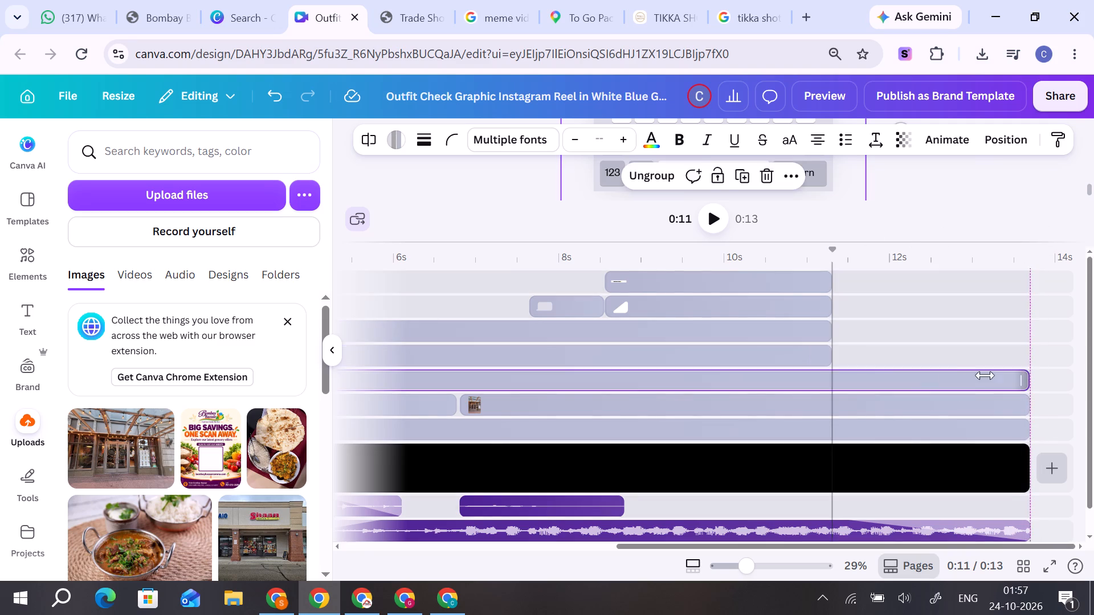
{"action": "left_click_drag", "start_coordinate": [985, 375], "coordinate": [823, 384]}
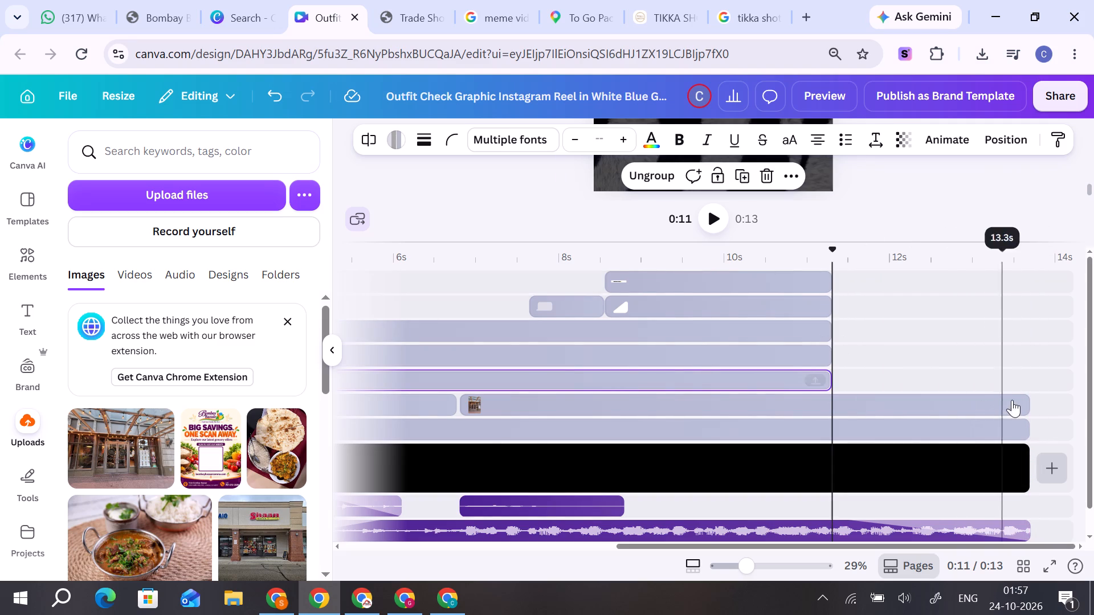
{"action": "left_click_drag", "start_coordinate": [1017, 398], "coordinate": [827, 417]}
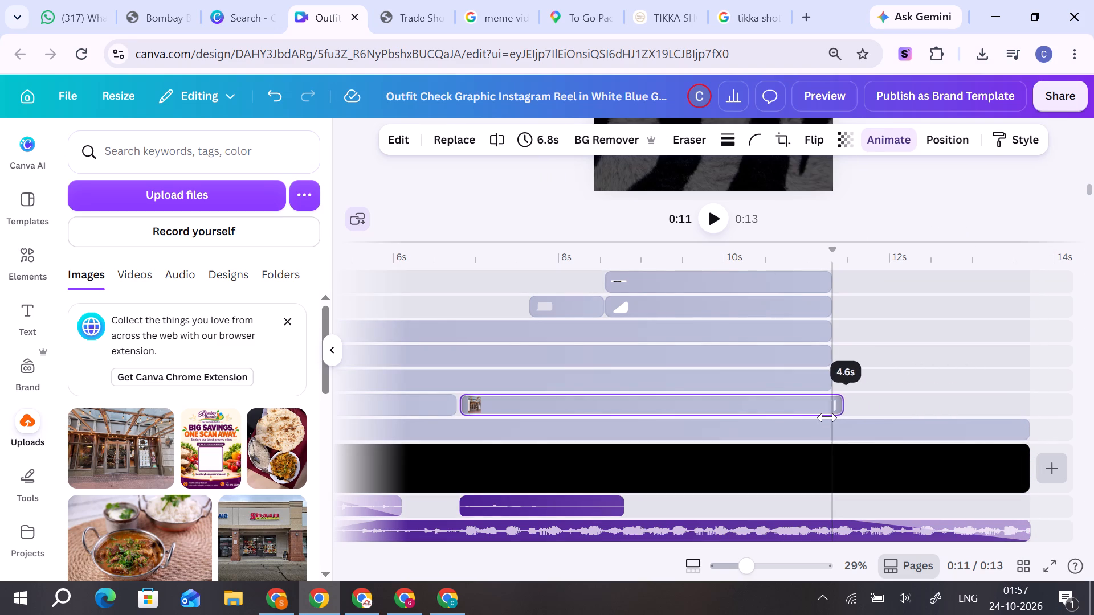
{"action": "left_click_drag", "start_coordinate": [827, 417], "coordinate": [818, 417]}
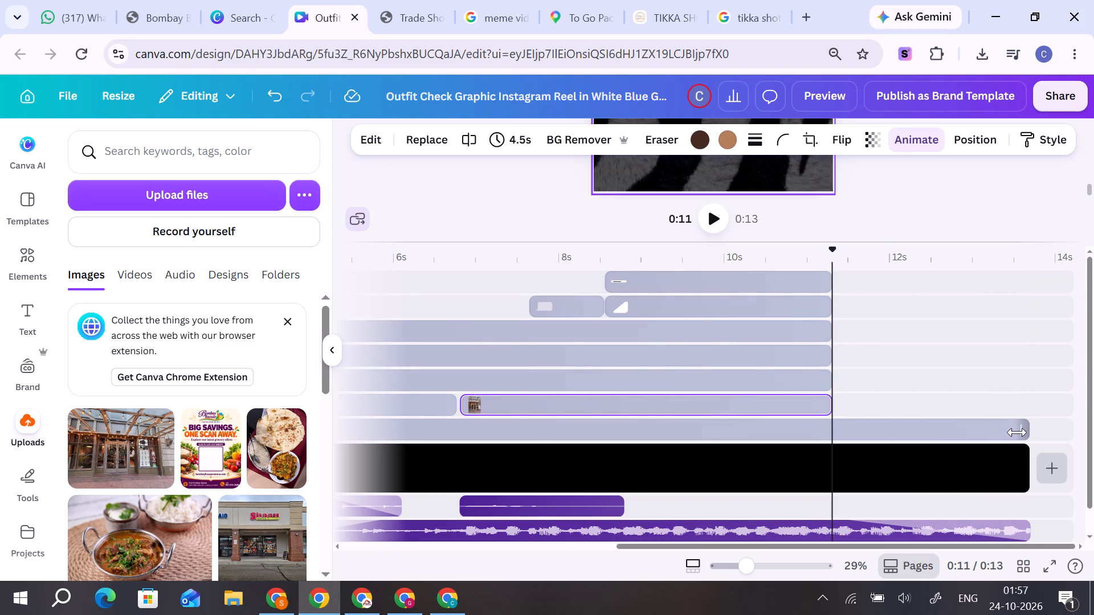
Trim the remaining full-length element and the black background page to end with the other layers, making the page 11.3 s long.
{"action": "left_click_drag", "start_coordinate": [1017, 432], "coordinate": [820, 441]}
{"action": "left_click_drag", "start_coordinate": [1022, 464], "coordinate": [843, 466]}
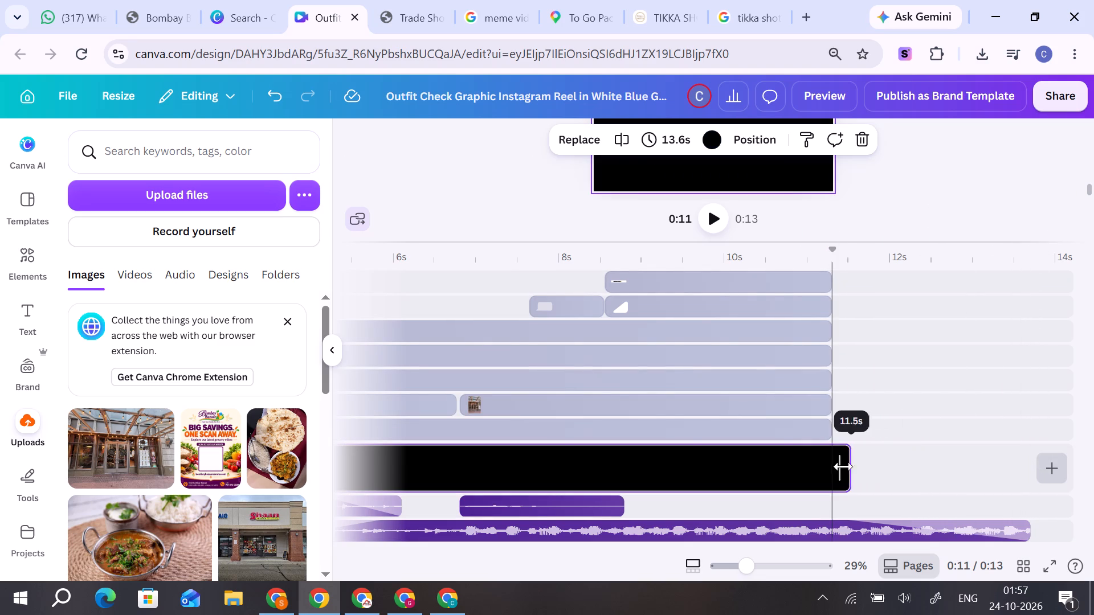
{"action": "left_click_drag", "start_coordinate": [843, 466], "coordinate": [822, 466]}
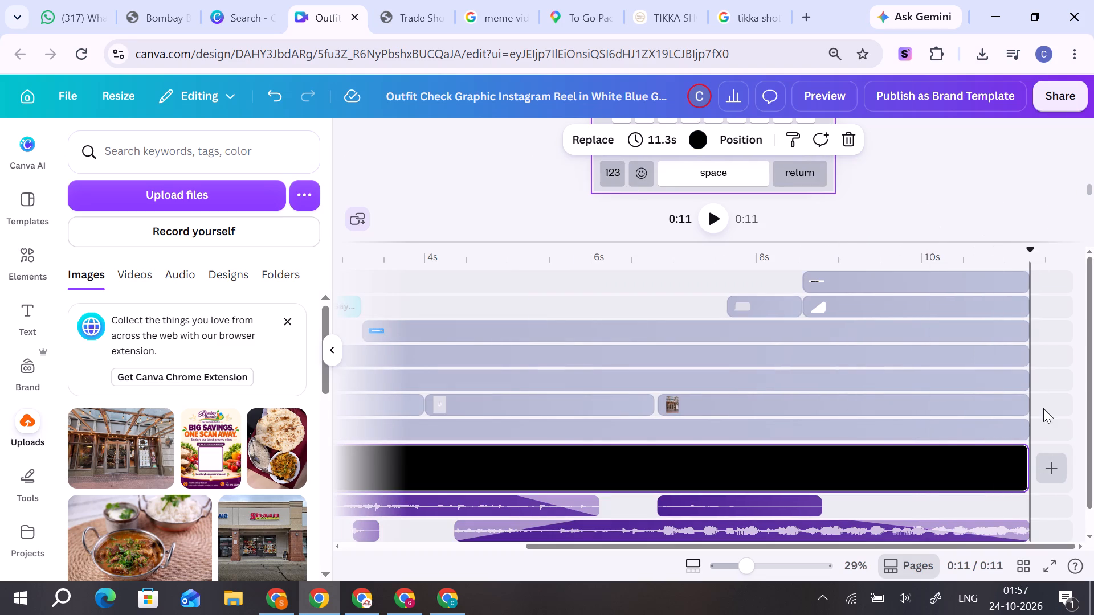
{"action": "scroll", "coordinate": [1035, 400], "scroll_direction": "up", "scroll_amount": 1}
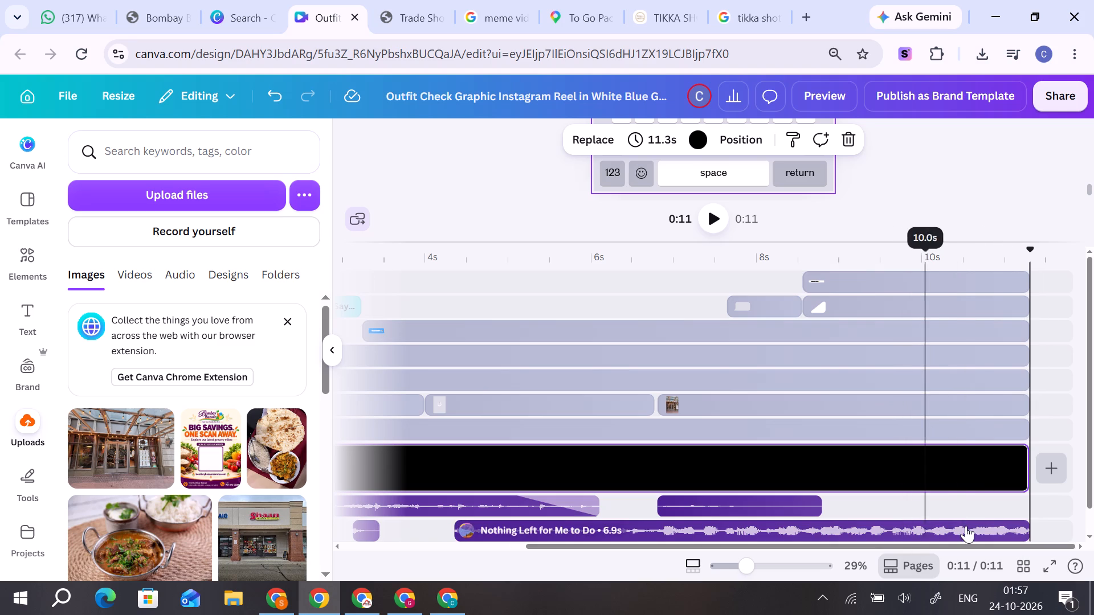
{"action": "left_click", "coordinate": [965, 526]}
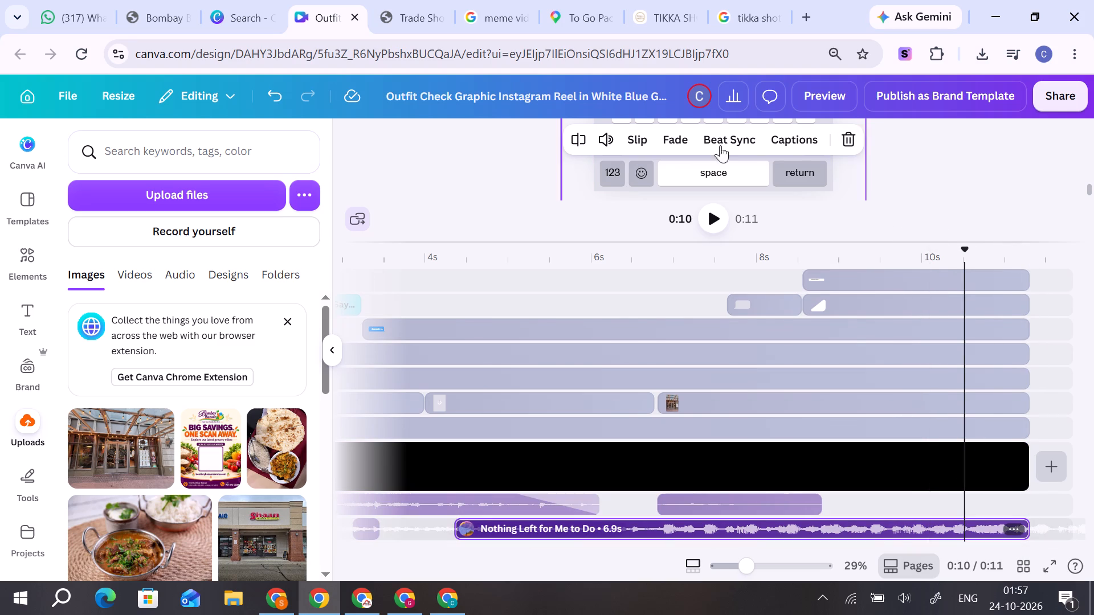
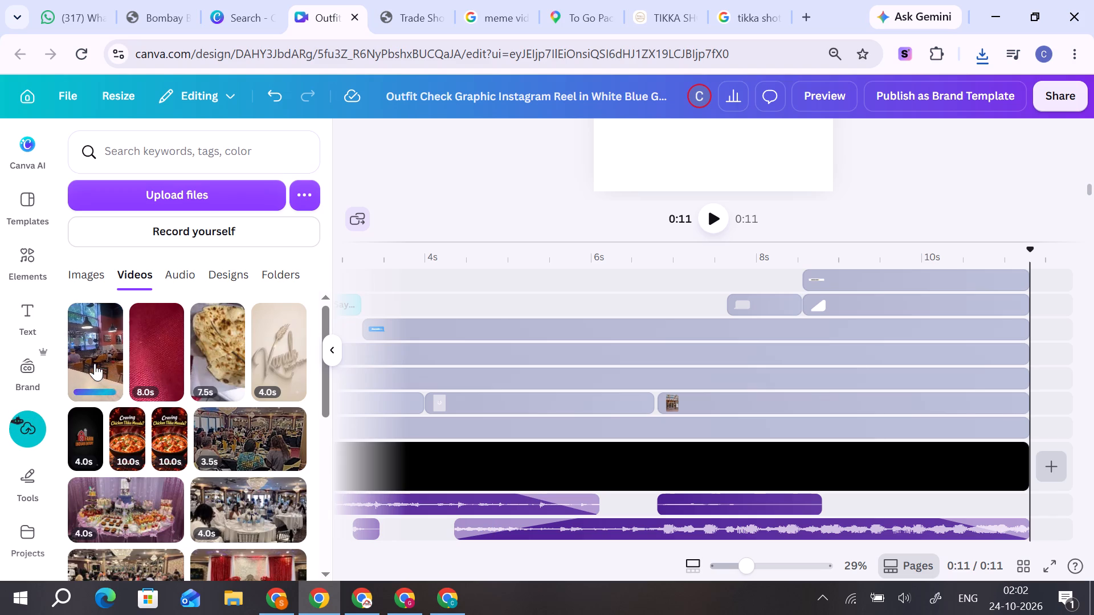
Add the uploaded 38.5 s restaurant video as a new clip at the end of the timeline, after the chat scene.
{"action": "left_click_drag", "start_coordinate": [92, 363], "coordinate": [317, 345]}
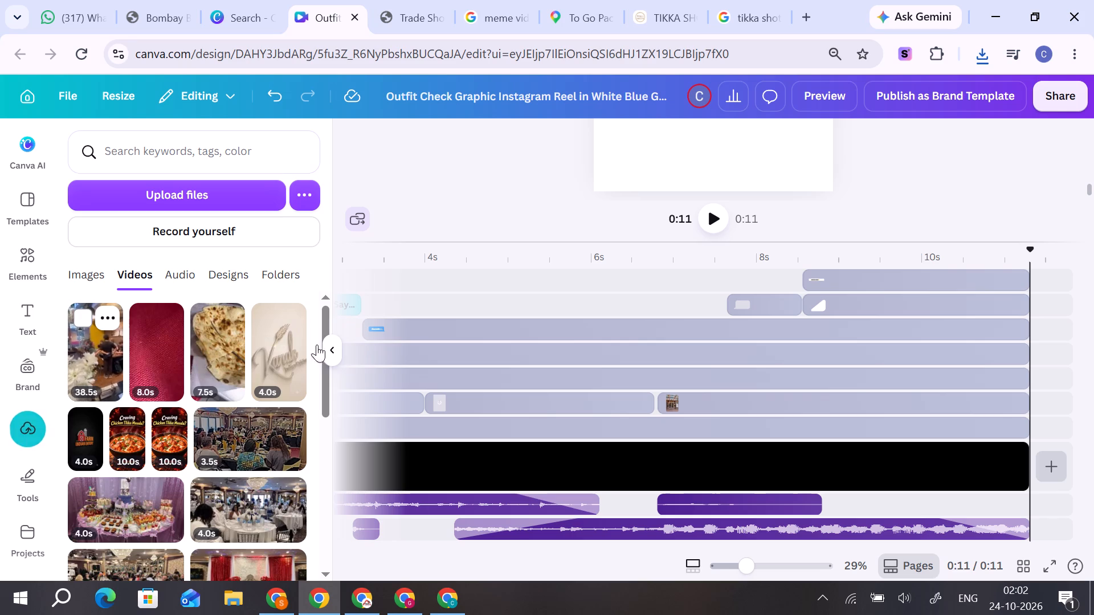
{"action": "left_click_drag", "start_coordinate": [317, 345], "coordinate": [1052, 468]}
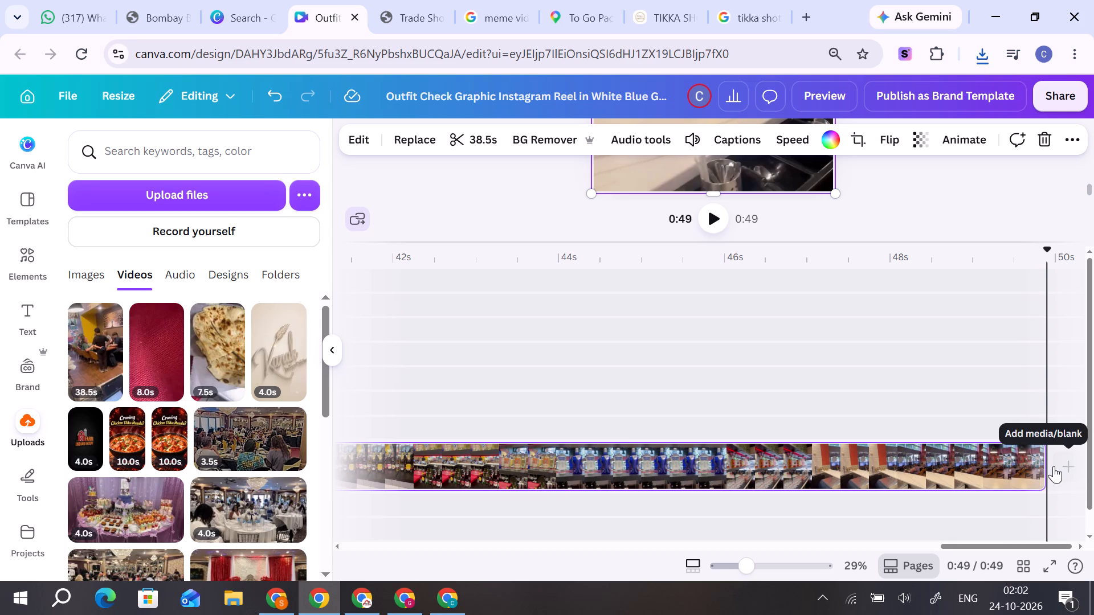
Extend the background music to the end of the restaurant video, giving the track a length of 45.5 s.
{"action": "left_click", "coordinate": [531, 408]}
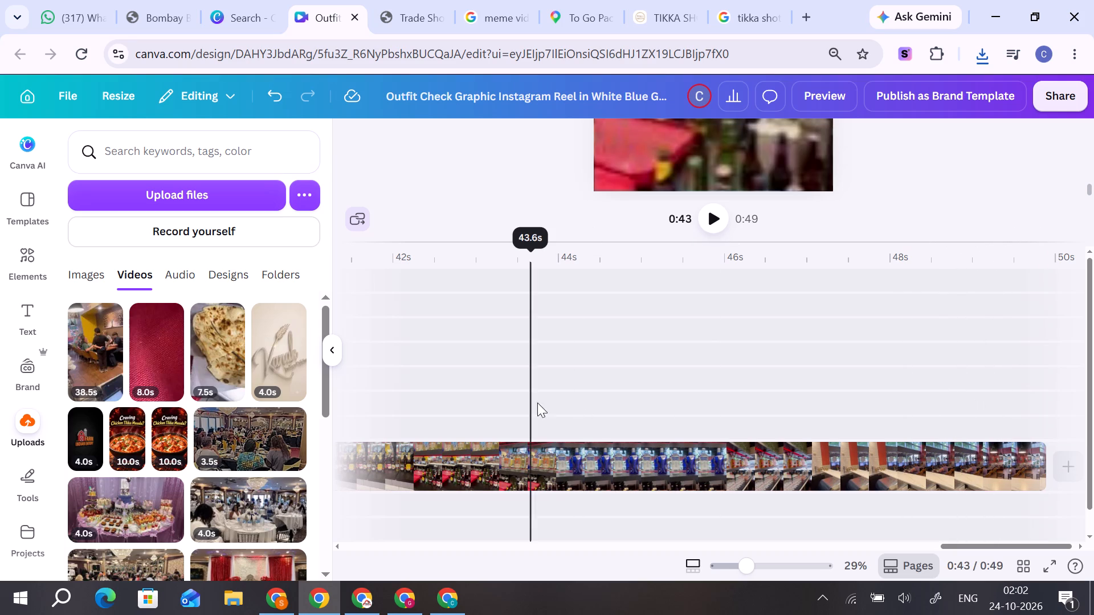
{"action": "left_click", "coordinate": [912, 326]}
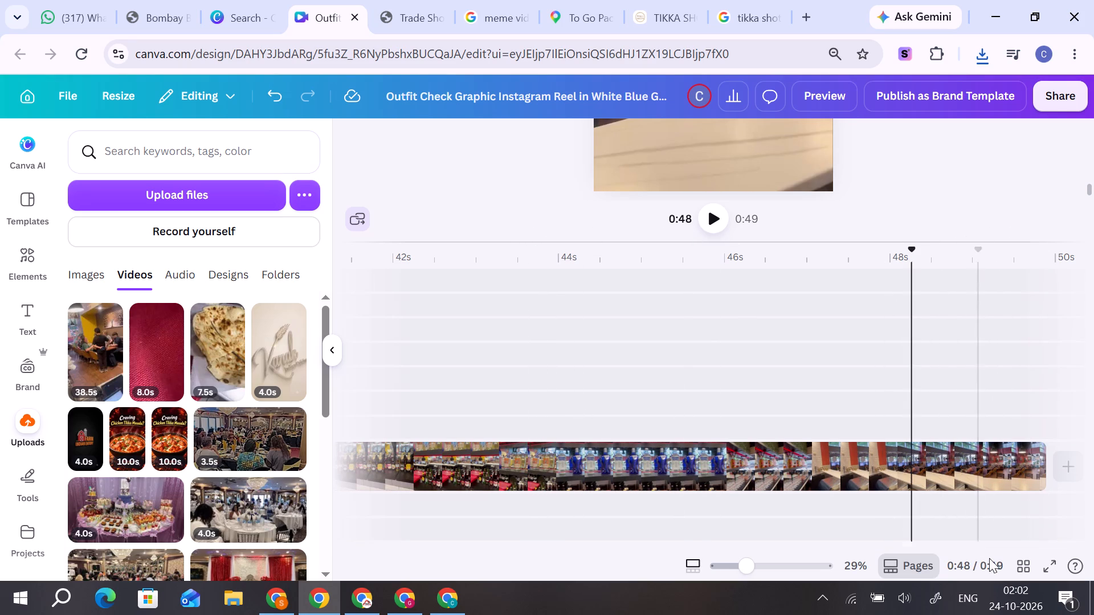
{"action": "left_click_drag", "start_coordinate": [993, 547], "coordinate": [742, 550]}
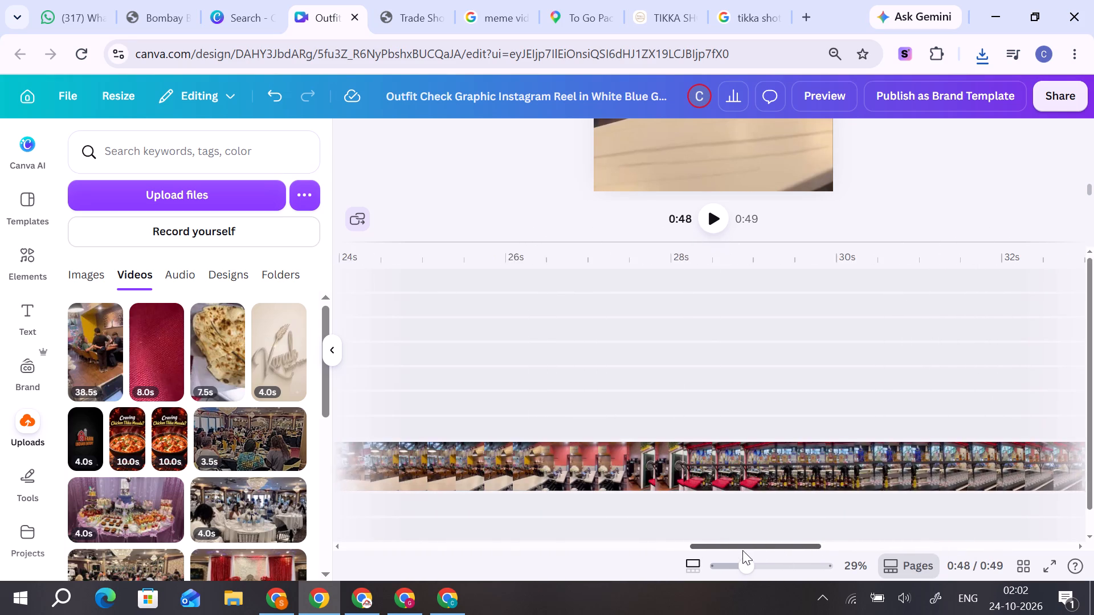
{"action": "left_click_drag", "start_coordinate": [742, 550], "coordinate": [565, 550]}
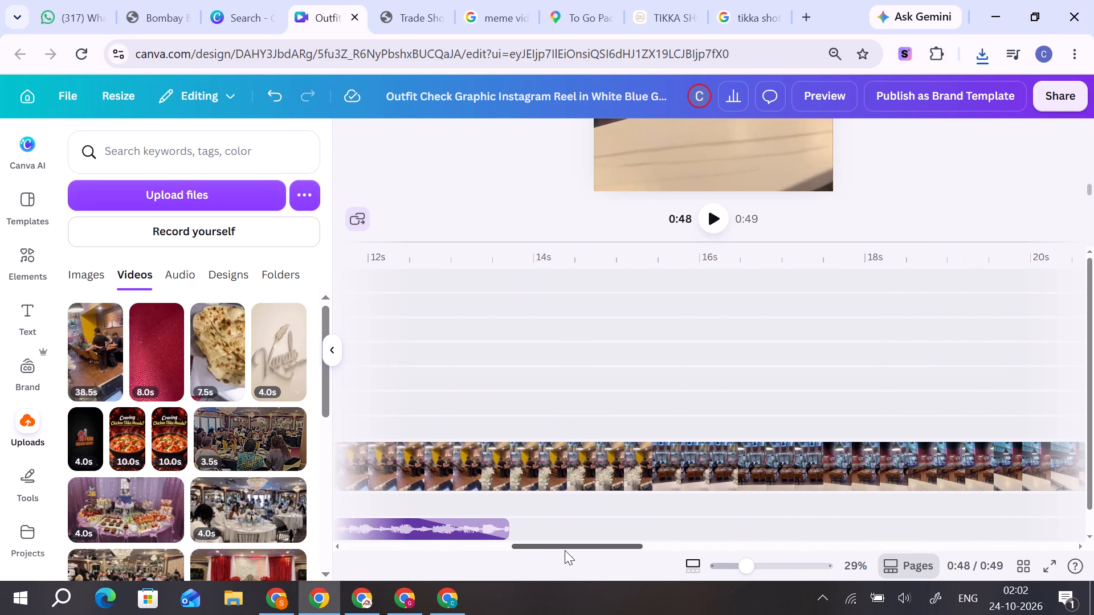
{"action": "left_click_drag", "start_coordinate": [565, 550], "coordinate": [535, 550]}
{"action": "left_click", "coordinate": [562, 530]}
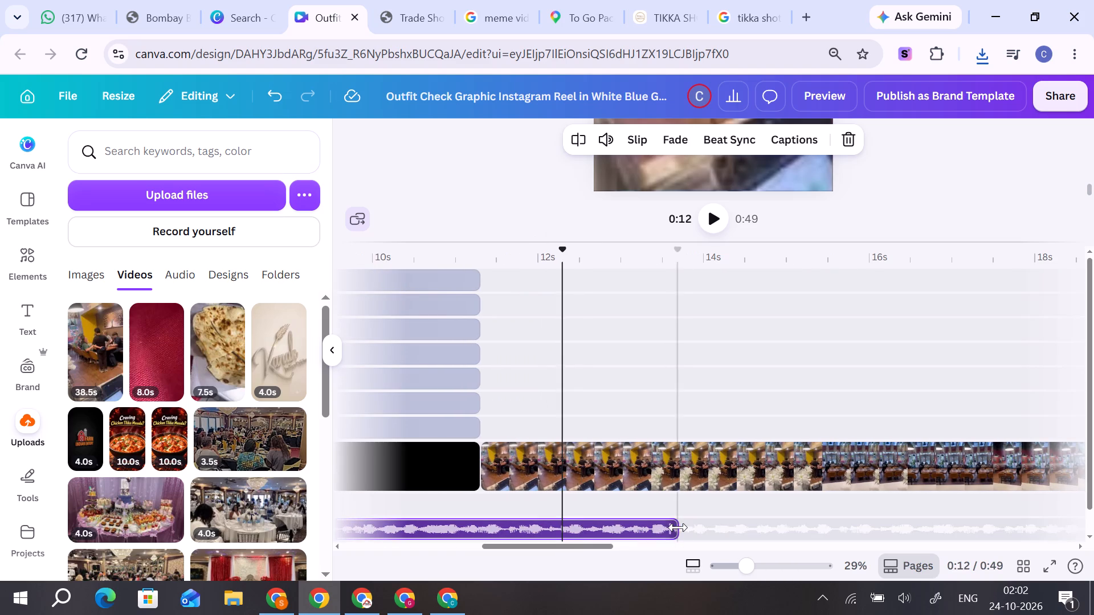
{"action": "left_click_drag", "start_coordinate": [677, 526], "coordinate": [730, 527]}
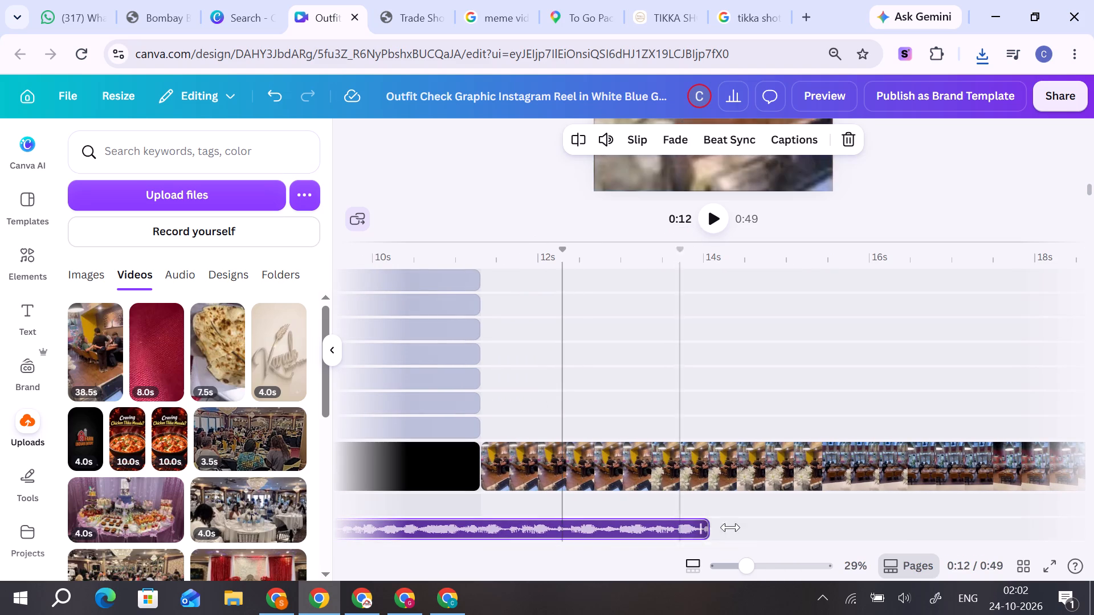
{"action": "left_click_drag", "start_coordinate": [730, 527], "coordinate": [1065, 518]}
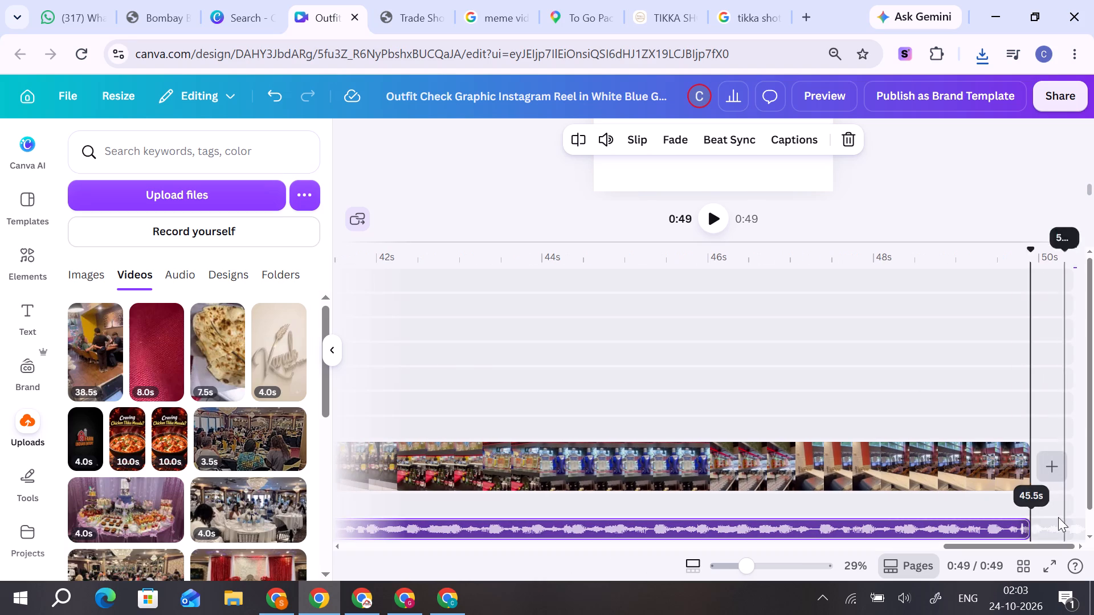
Turn the restaurant video clip's own volume down.
{"action": "left_click", "coordinate": [624, 445]}
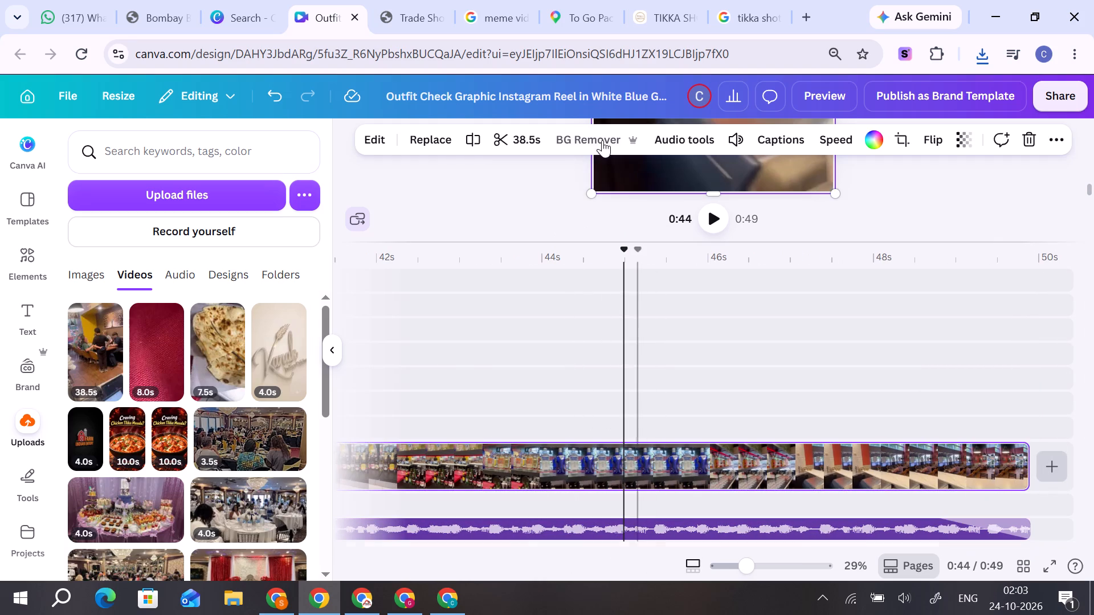
{"action": "left_click", "coordinate": [736, 143]}
{"action": "left_click_drag", "start_coordinate": [742, 183], "coordinate": [663, 195]}
{"action": "left_click", "coordinate": [606, 332]}
{"action": "left_click", "coordinate": [492, 411]}
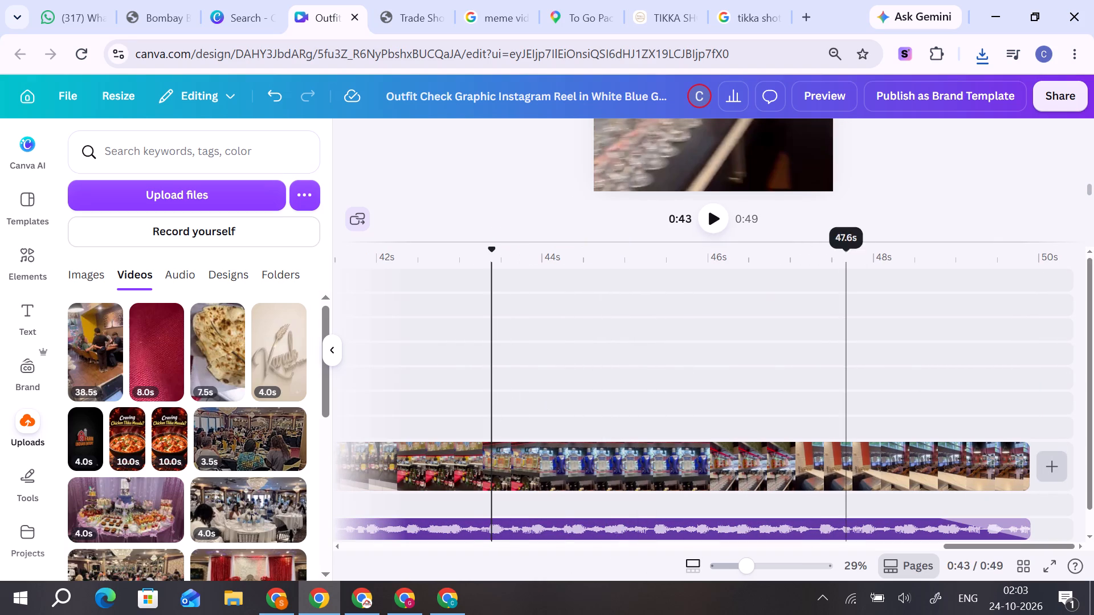
Shrink the timeline, scrub back to about 11 s and play from the chat ending into the restaurant video to judge where to cut.
{"action": "left_click_drag", "start_coordinate": [851, 243], "coordinate": [888, 419]}
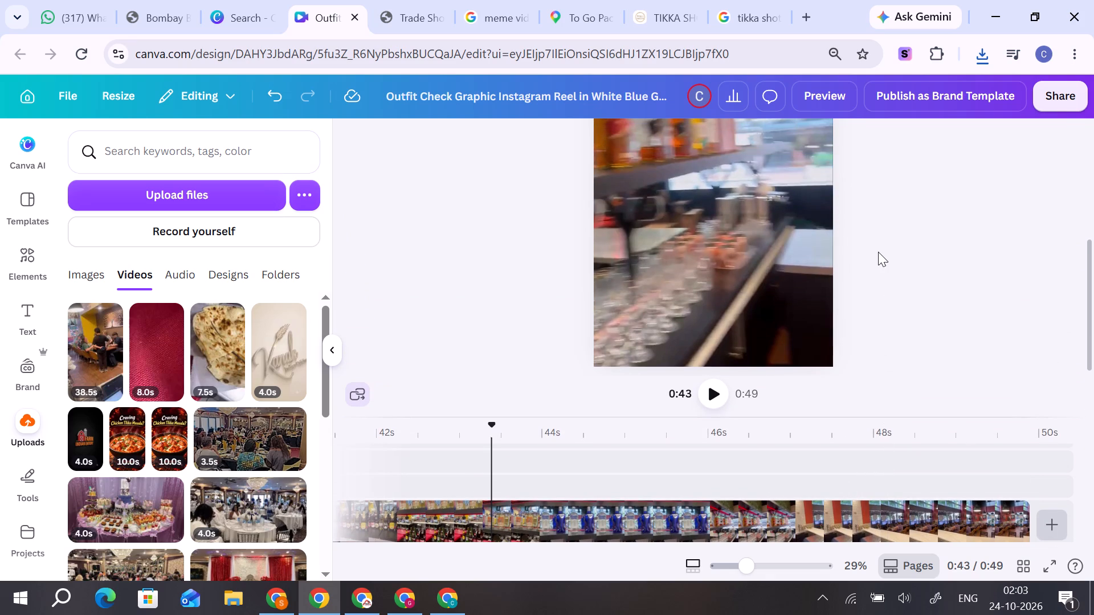
{"action": "scroll", "coordinate": [877, 252], "scroll_direction": "down", "scroll_amount": 2, "text": "ctrl"}
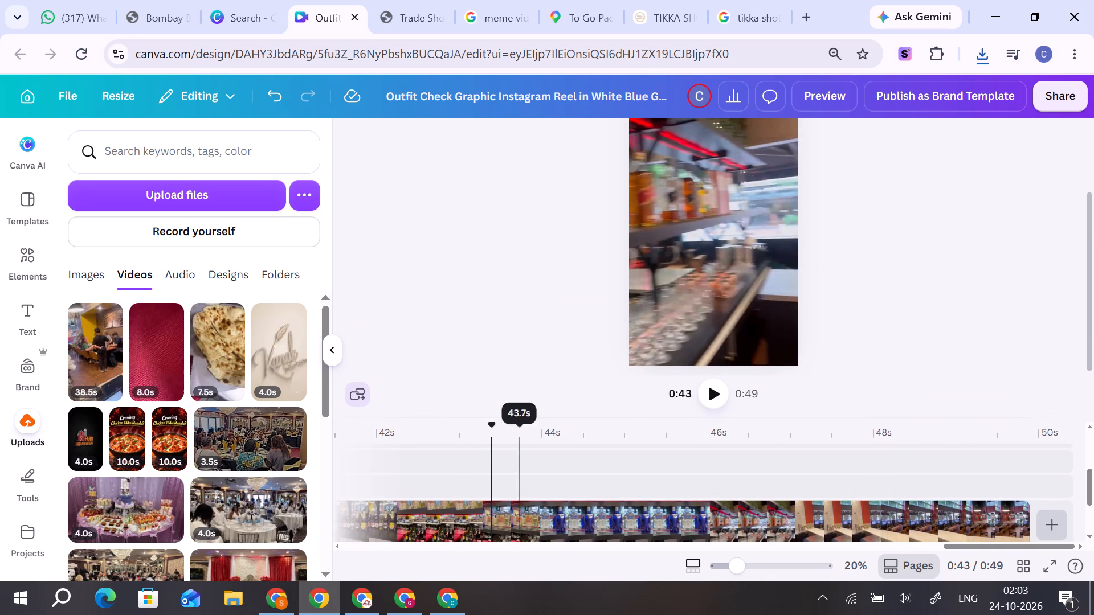
{"action": "left_click_drag", "start_coordinate": [495, 436], "coordinate": [334, 442]}
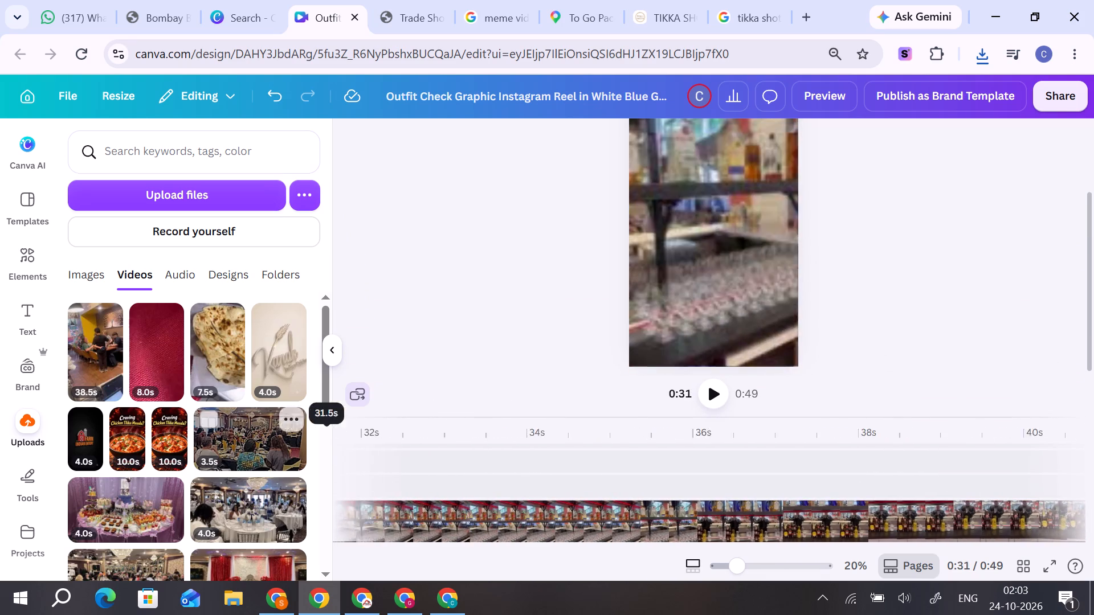
{"action": "left_click_drag", "start_coordinate": [334, 442], "coordinate": [526, 430]}
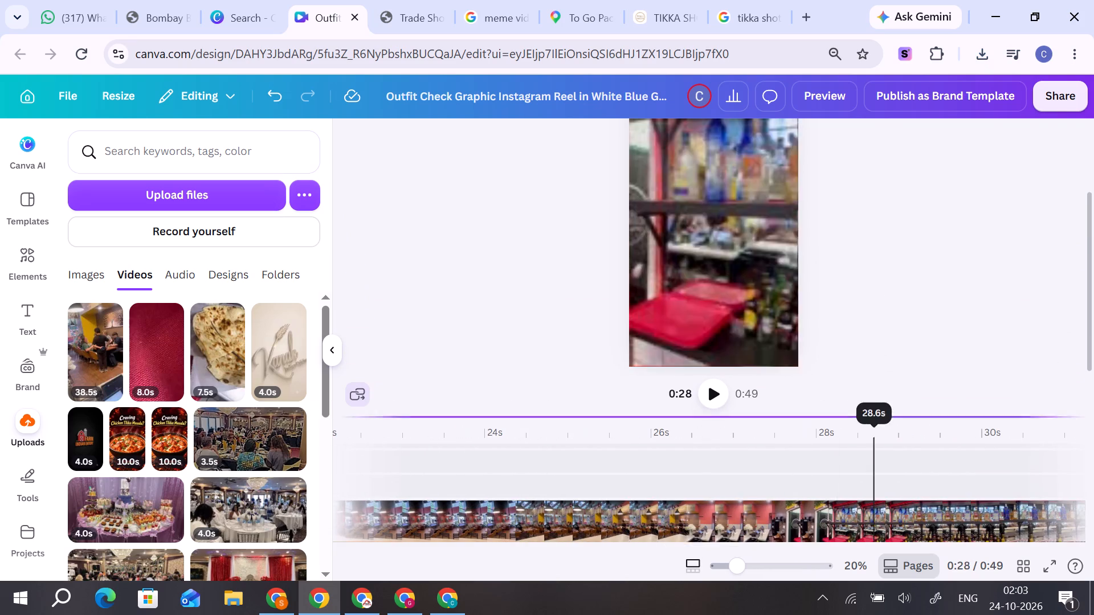
{"action": "left_click_drag", "start_coordinate": [526, 430], "coordinate": [354, 438]}
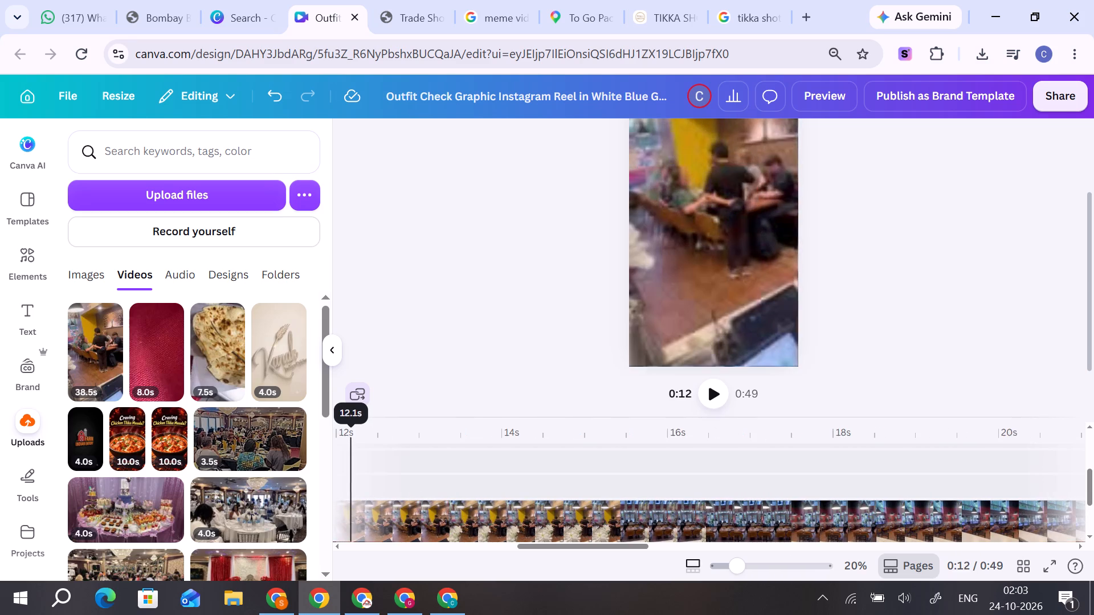
{"action": "left_click_drag", "start_coordinate": [354, 438], "coordinate": [569, 436]}
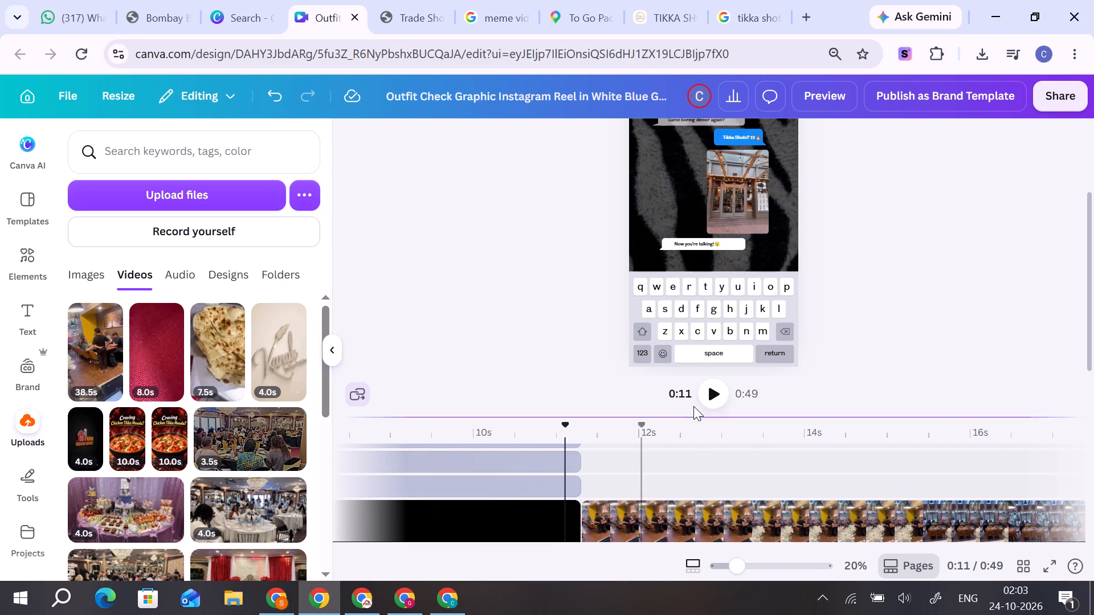
{"action": "left_click", "coordinate": [718, 395]}
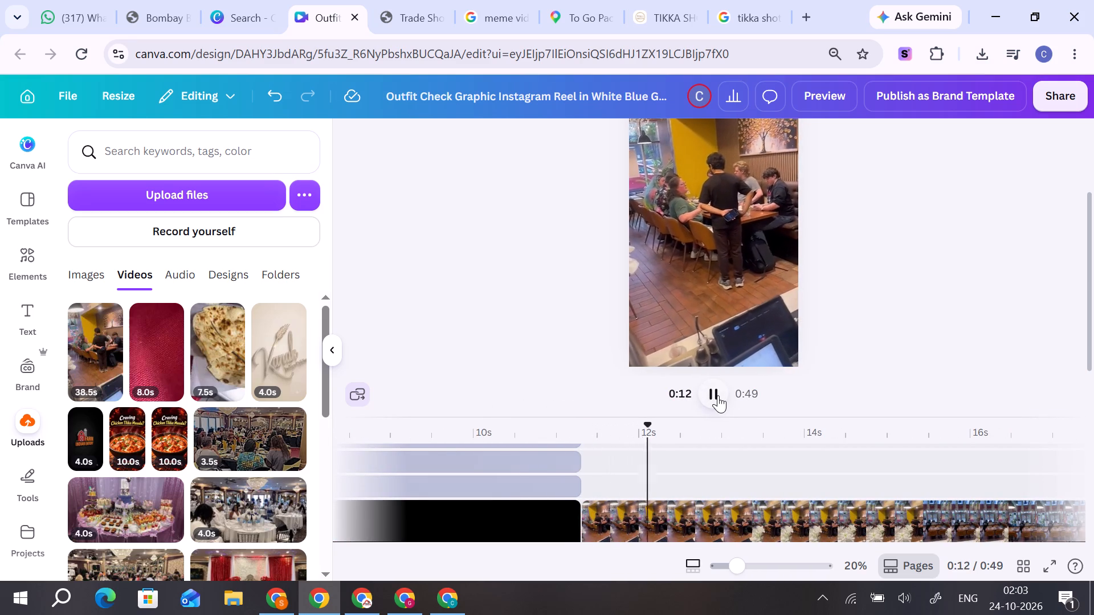
{"action": "left_click", "coordinate": [718, 395]}
{"action": "scroll", "coordinate": [734, 469], "scroll_direction": "down", "scroll_amount": 2}
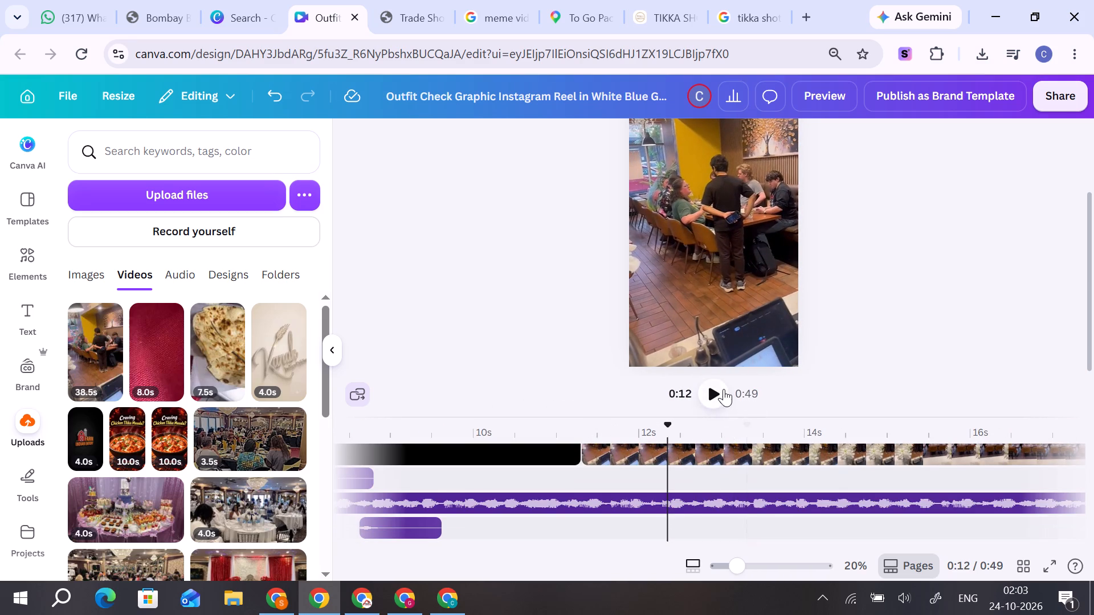
{"action": "left_click", "coordinate": [723, 388]}
{"action": "left_click_drag", "start_coordinate": [573, 547], "coordinate": [610, 549]}
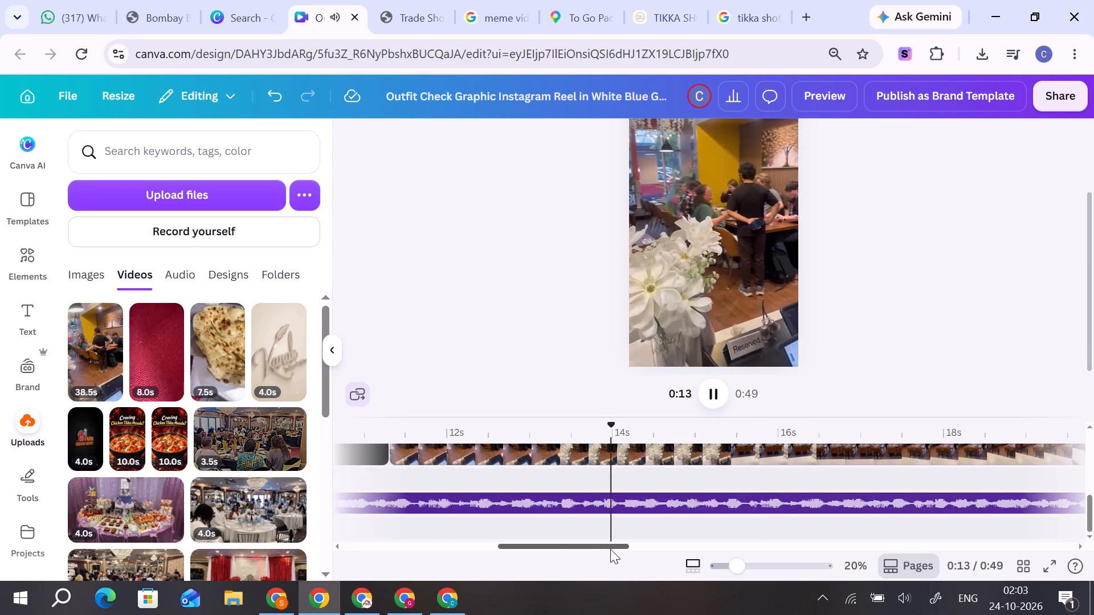
{"action": "left_click_drag", "start_coordinate": [610, 549], "coordinate": [737, 545]}
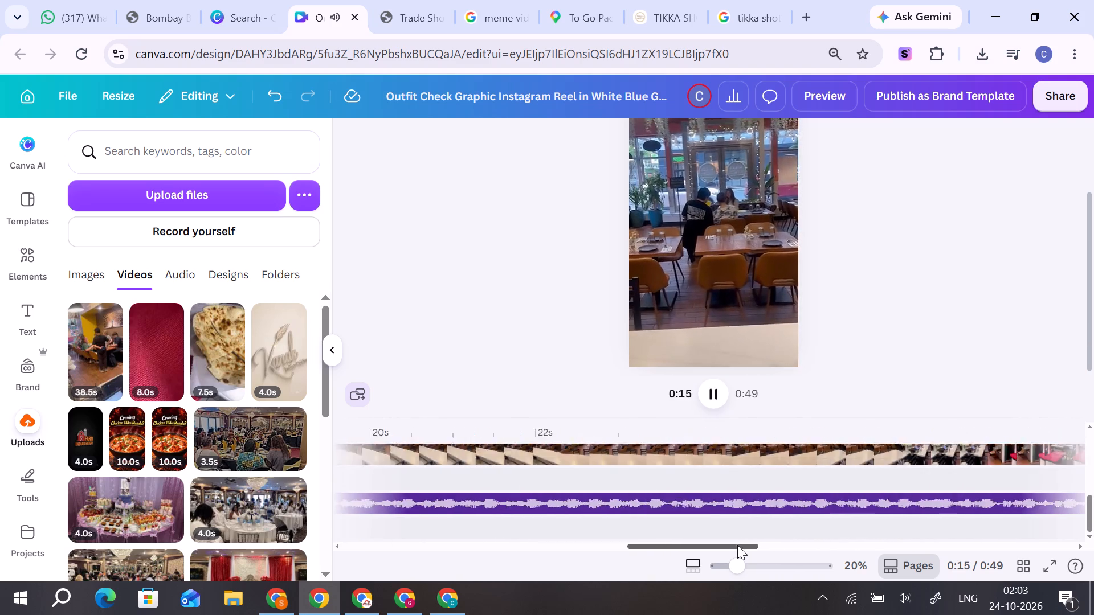
{"action": "left_click_drag", "start_coordinate": [737, 545], "coordinate": [824, 545]}
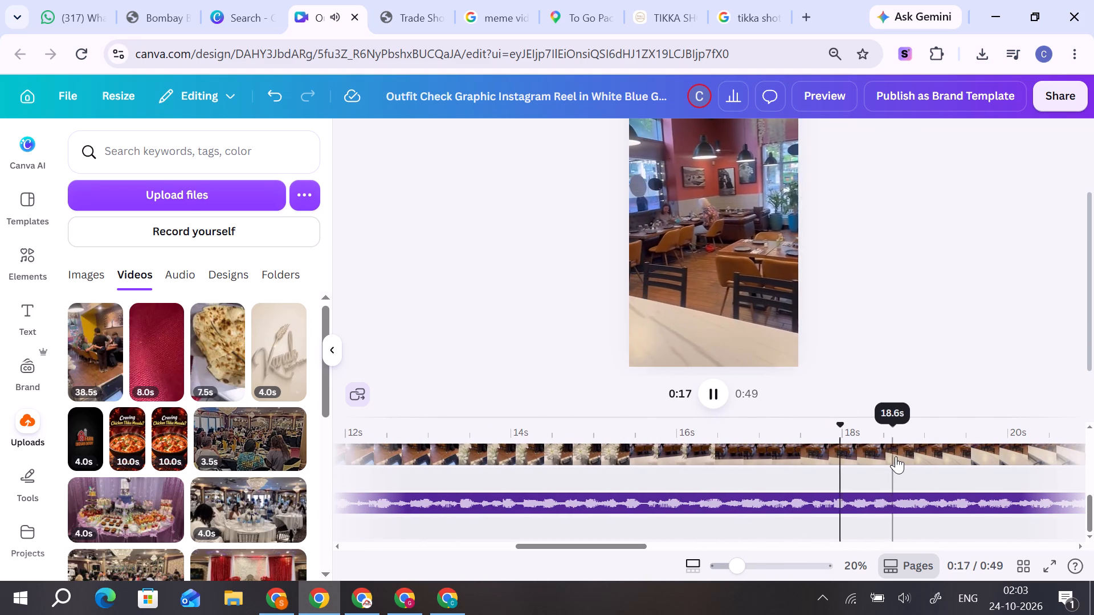
{"action": "left_click", "coordinate": [711, 394]}
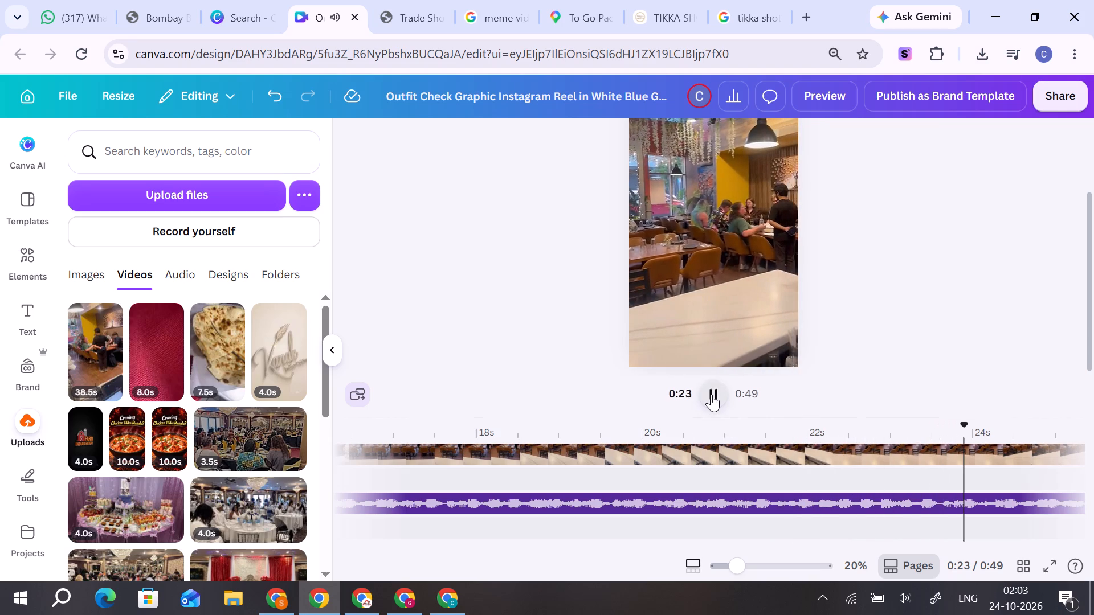
Split the background music and the restaurant video at about 23.6 s.
{"action": "left_click", "coordinate": [942, 500]}
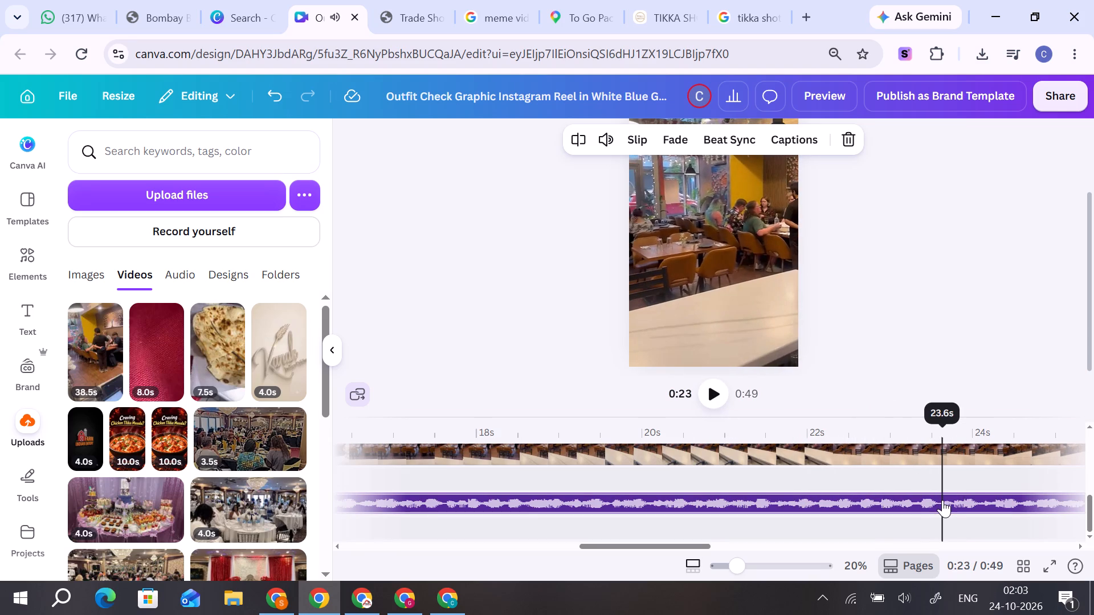
{"action": "left_click", "coordinate": [575, 142]}
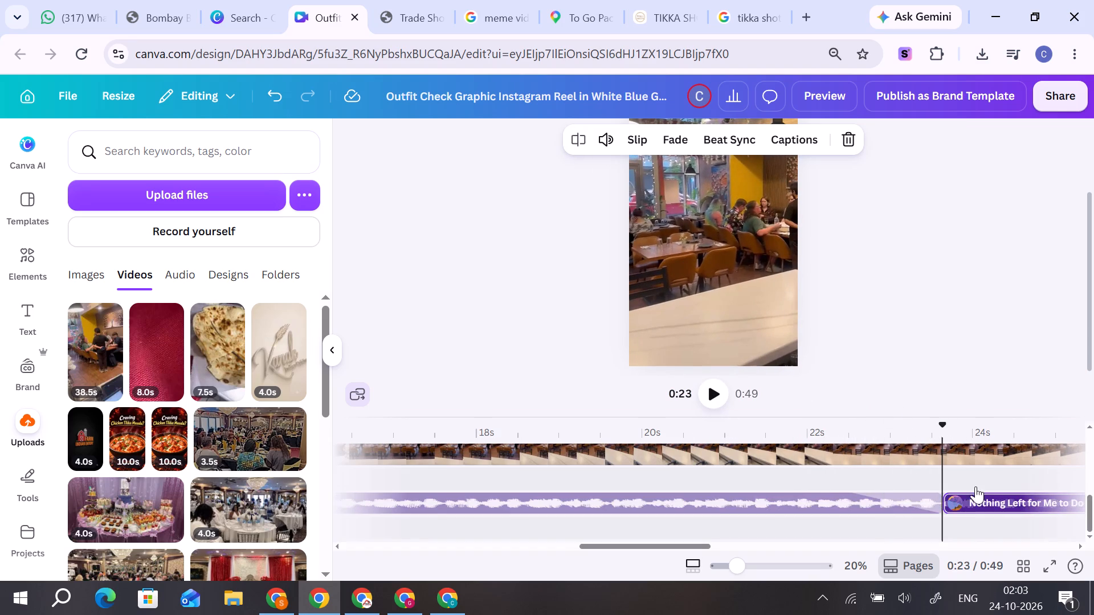
{"action": "scroll", "coordinate": [976, 492], "scroll_direction": "up", "scroll_amount": 1}
{"action": "left_click", "coordinate": [951, 538]}
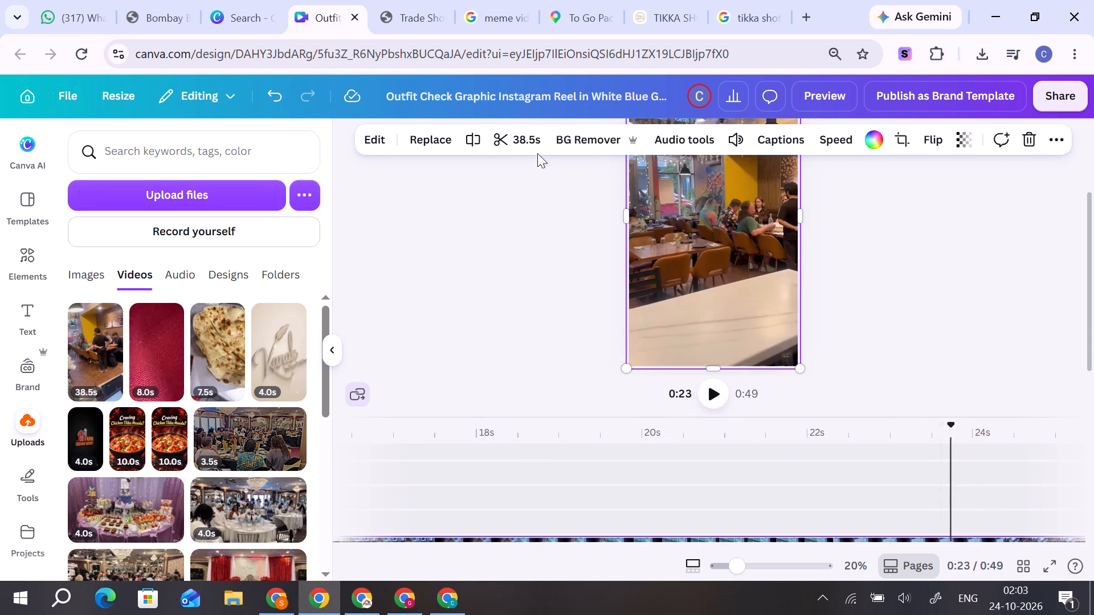
{"action": "scroll", "coordinate": [1072, 493], "scroll_direction": "down", "scroll_amount": 2}
{"action": "left_click_drag", "start_coordinate": [950, 420], "coordinate": [949, 420]}
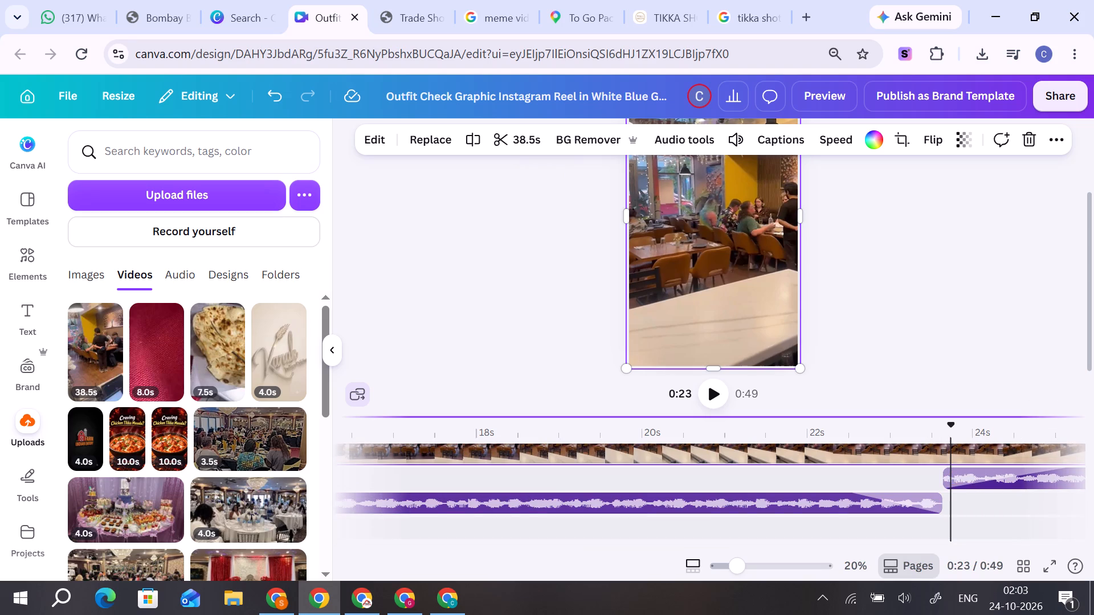
{"action": "left_click_drag", "start_coordinate": [949, 420], "coordinate": [943, 420]}
{"action": "left_click_drag", "start_coordinate": [949, 429], "coordinate": [941, 430]}
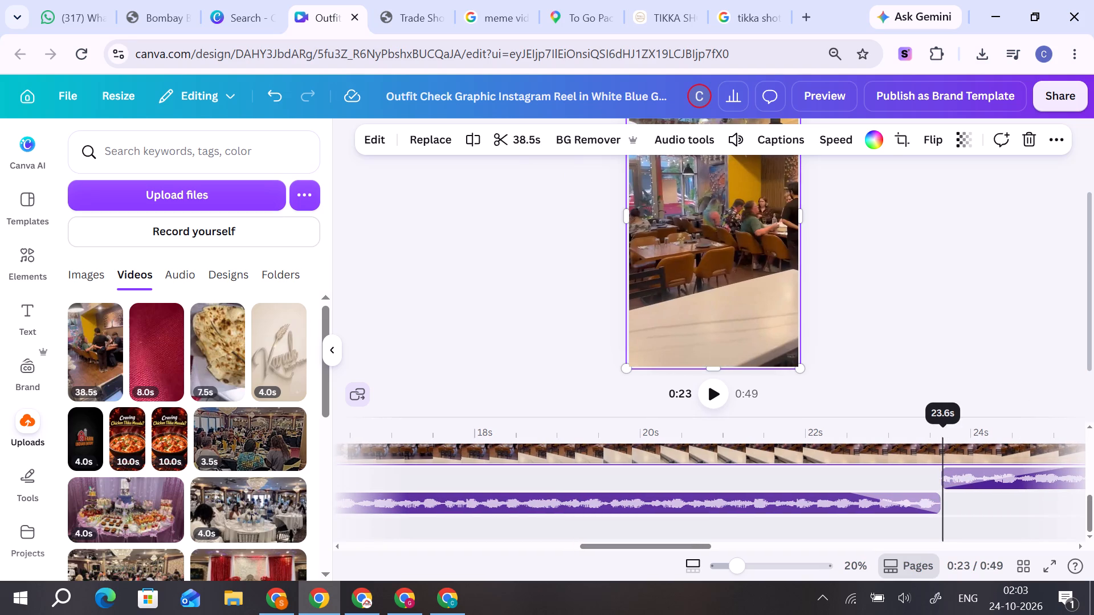
{"action": "left_click_drag", "start_coordinate": [941, 430], "coordinate": [940, 430]}
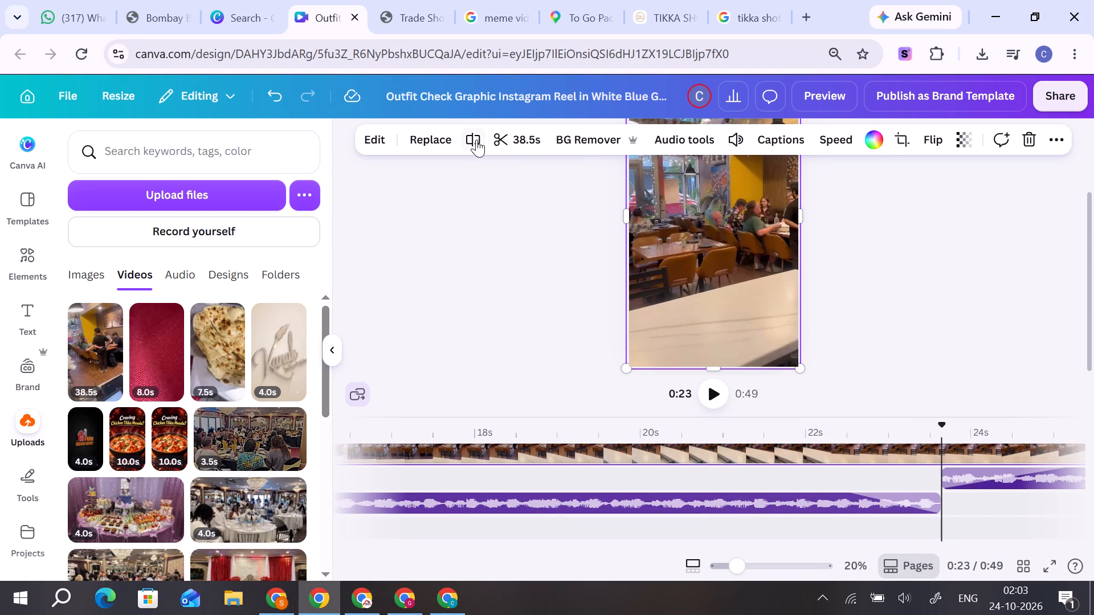
{"action": "left_click", "coordinate": [476, 140]}
Delete the music and restaurant video pieces after the 23.6 s split.
{"action": "left_click", "coordinate": [995, 479]}
{"action": "key", "text": "BackSpace"}
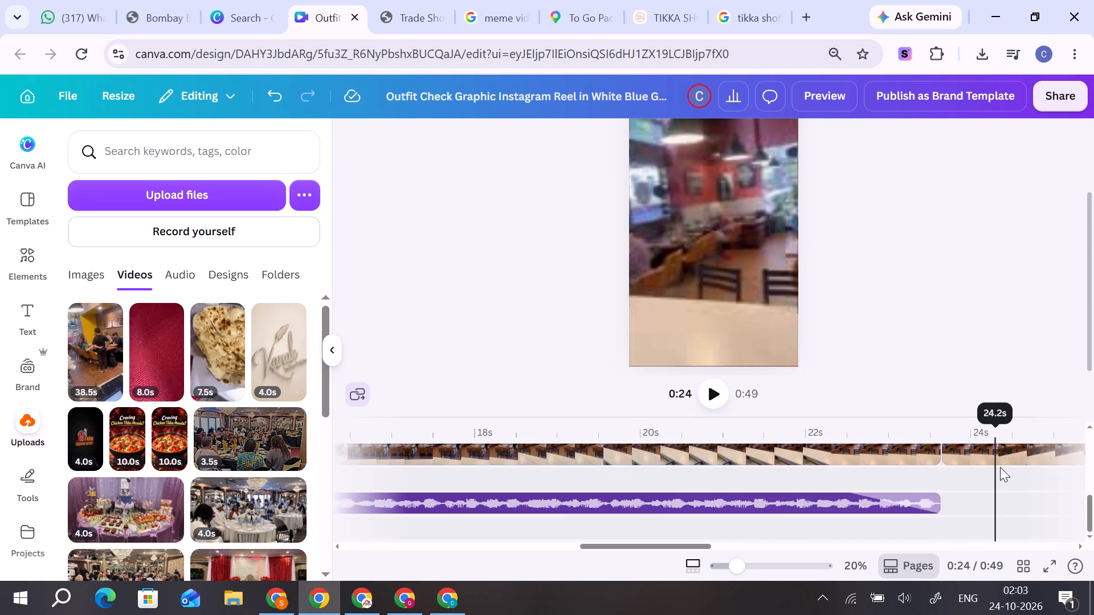
{"action": "left_click", "coordinate": [1001, 461]}
{"action": "key", "text": "BackSpace"}
{"action": "scroll", "coordinate": [978, 483], "scroll_direction": "up", "scroll_amount": 4}
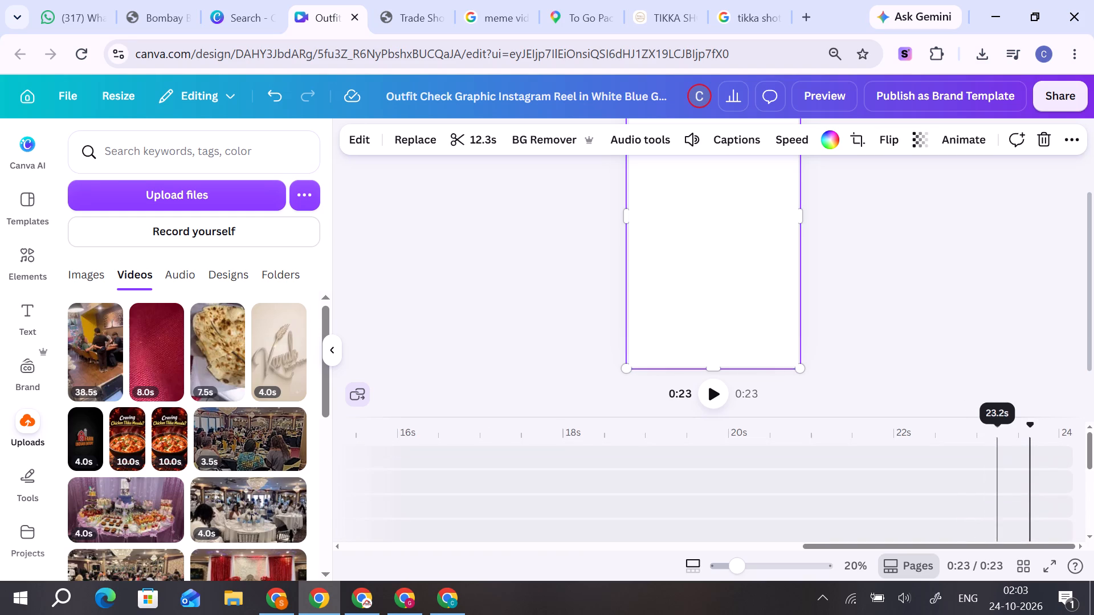
{"action": "scroll", "coordinate": [995, 429], "scroll_direction": "up", "scroll_amount": 1}
Download the finished reel as an MP4 video at 1080p.
{"action": "left_click", "coordinate": [1044, 104]}
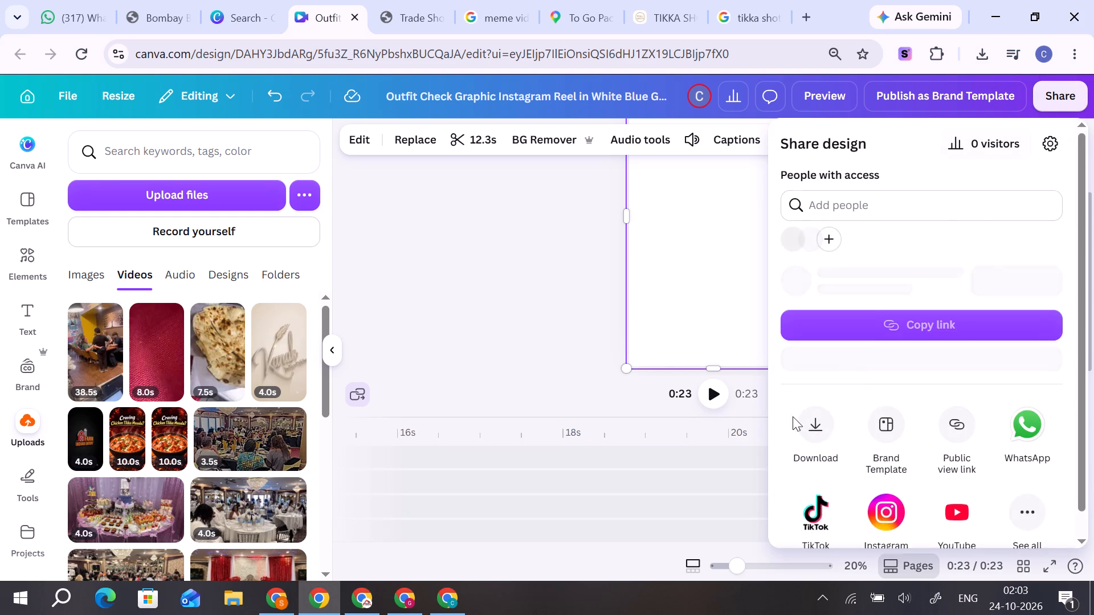
{"action": "left_click", "coordinate": [807, 465]}
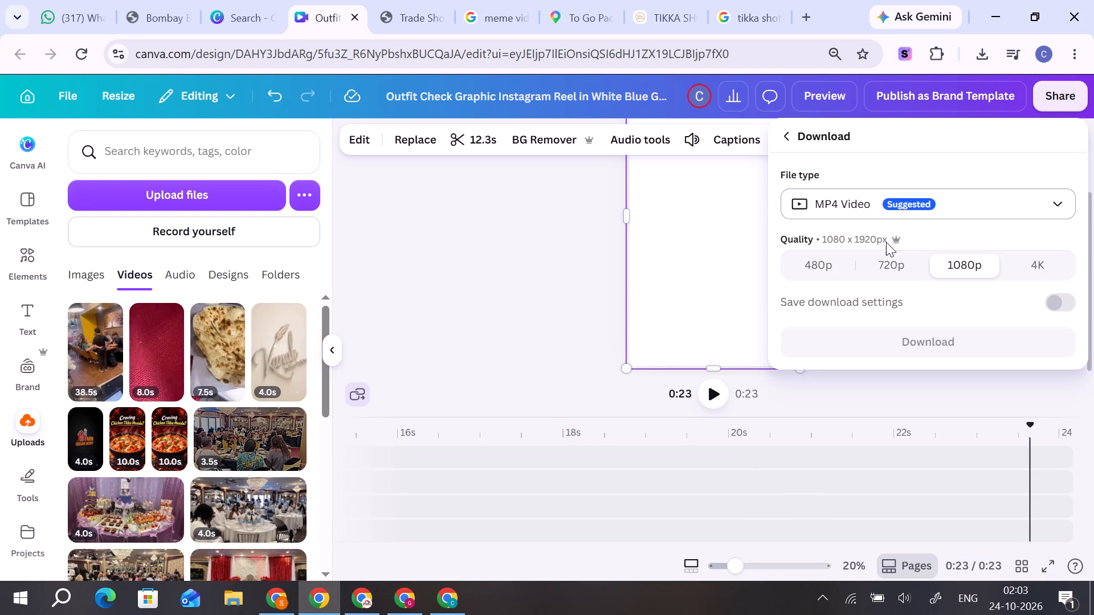
{"action": "left_click", "coordinate": [919, 342]}
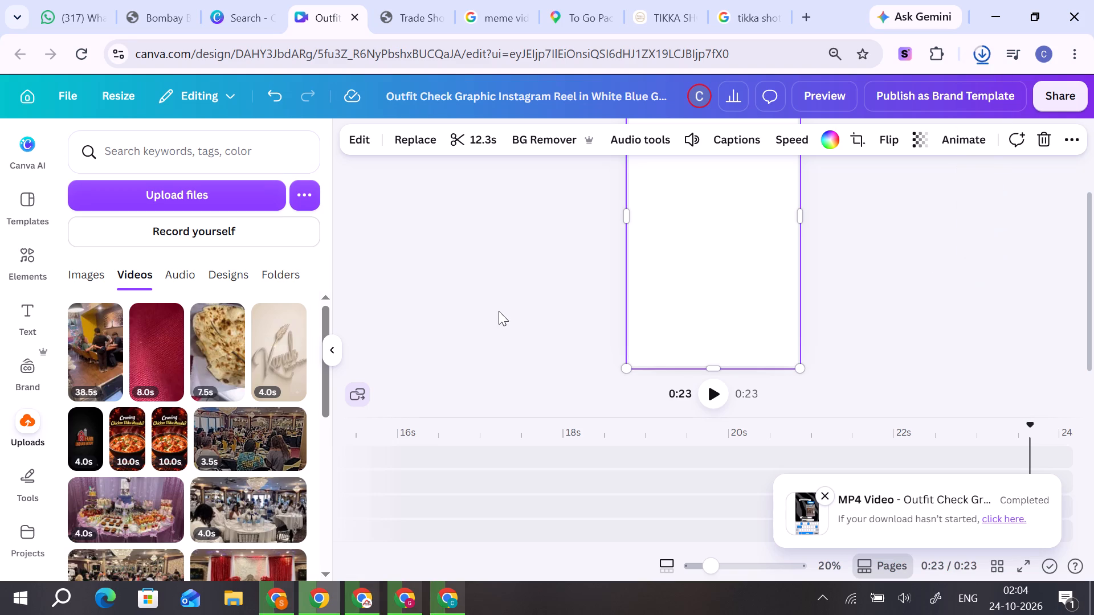
{"action": "left_click", "coordinate": [449, 311]}
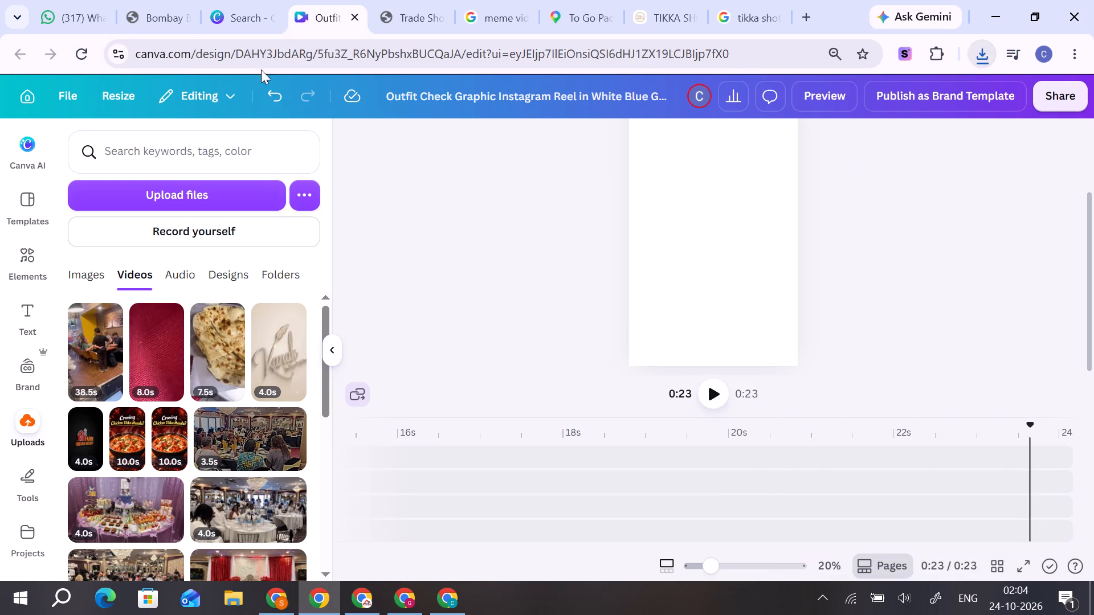